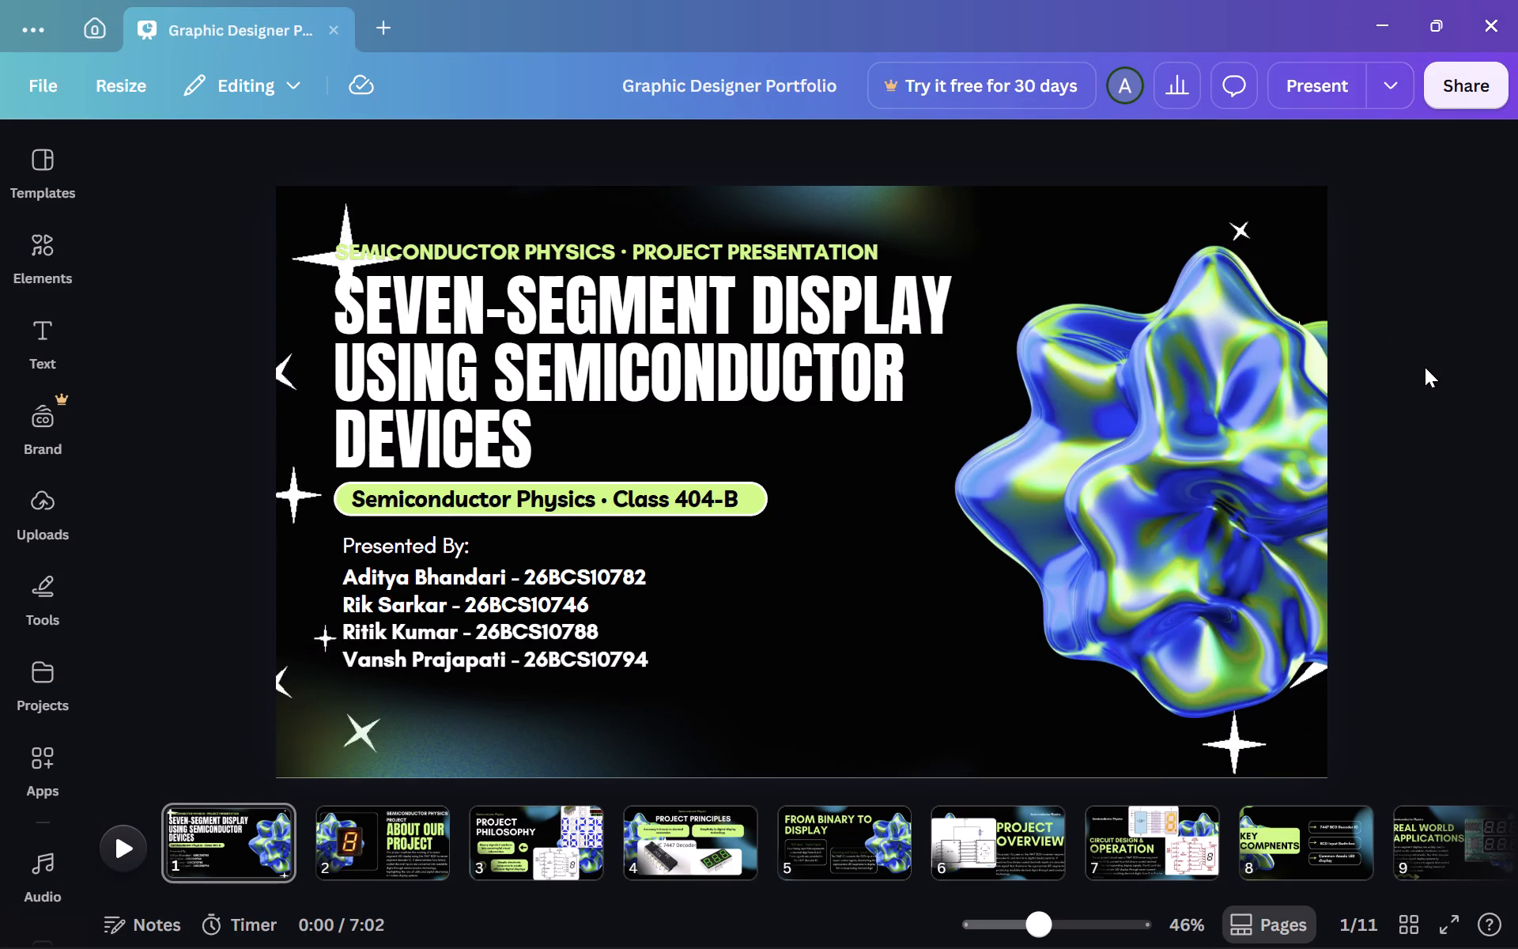
Review the presentation's slides from the title slide through Key Components, and return to the title slide.
{"action": "key", "text": "Down"}
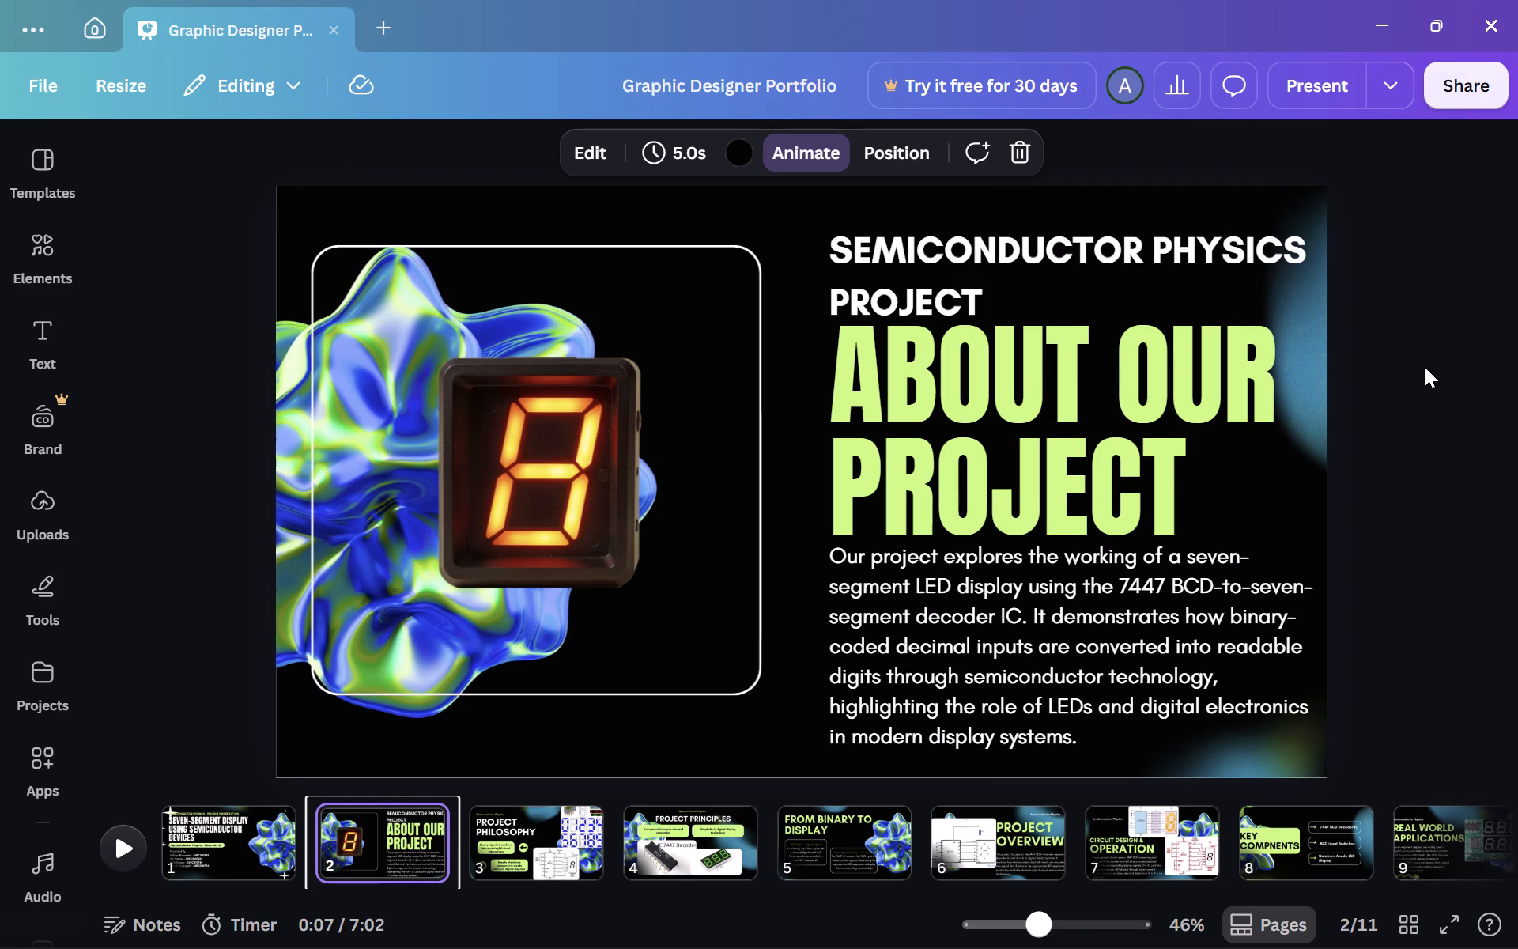
{"action": "key", "text": "Down"}
{"action": "key", "text": "Up"}
{"action": "key", "text": "Right"}
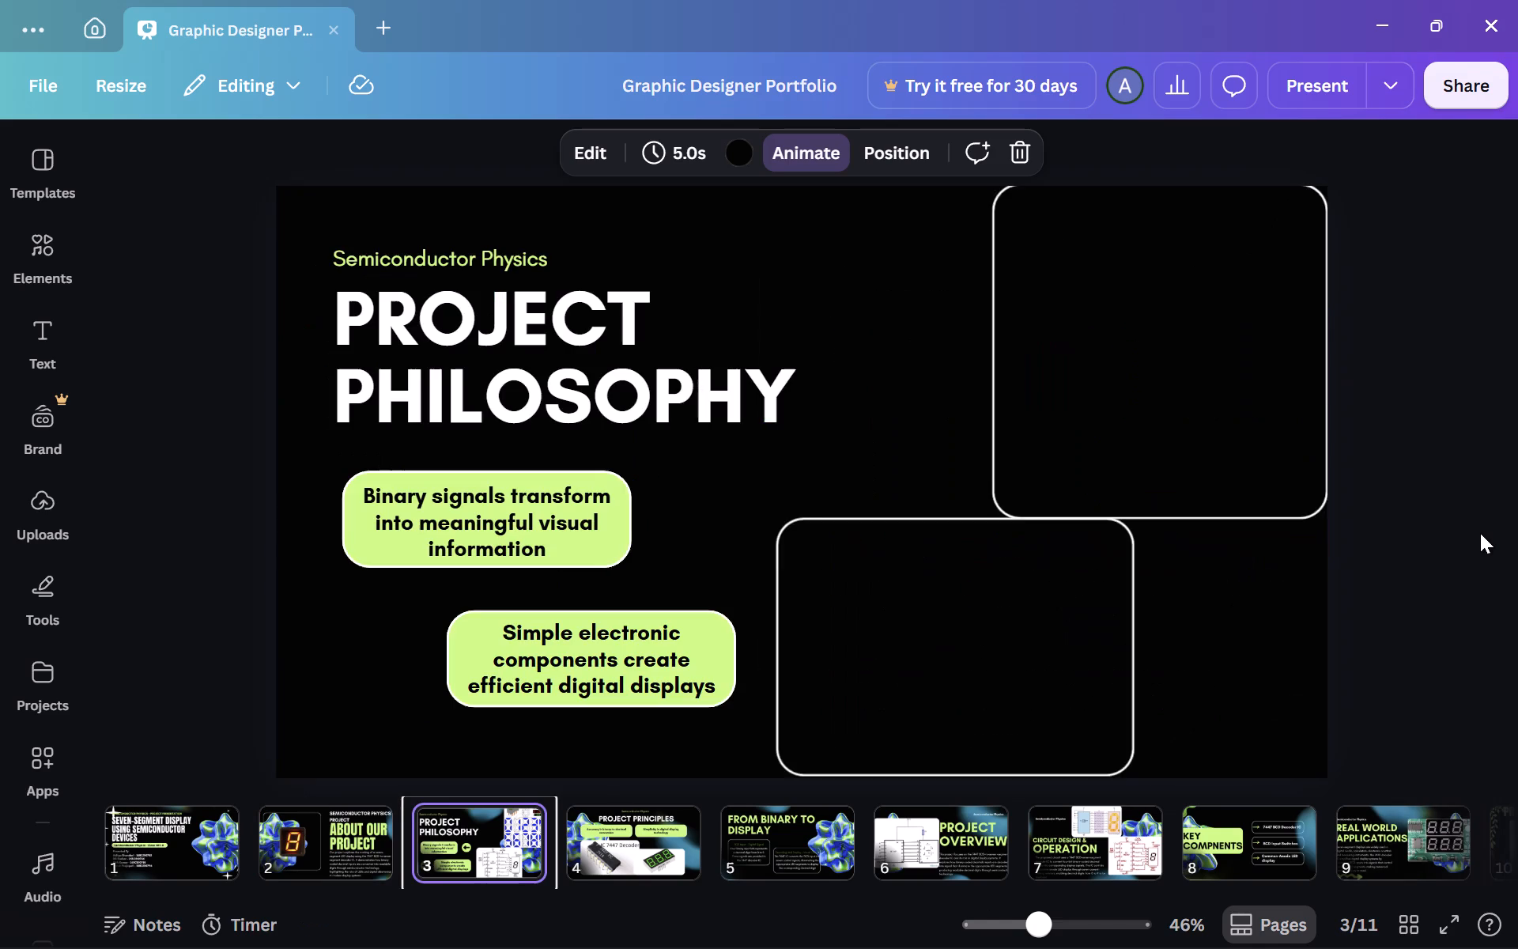
{"action": "key", "text": "Right"}
{"action": "key", "text": "Right"}
{"action": "key", "text": "Right"}
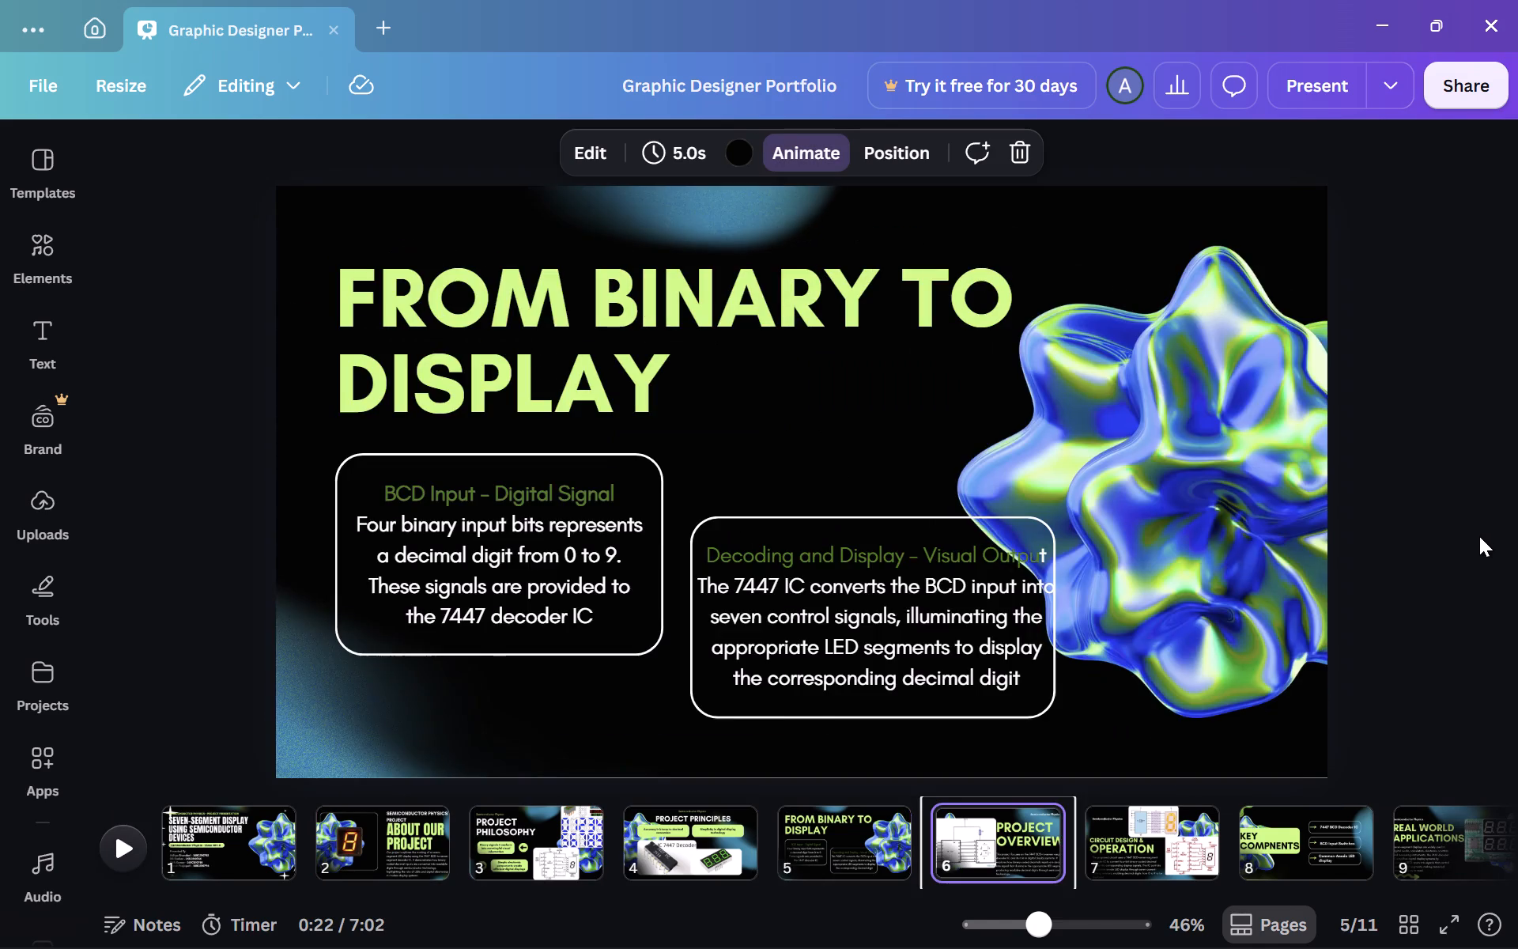
{"action": "key", "text": "Right"}
{"action": "key", "text": "Right"}
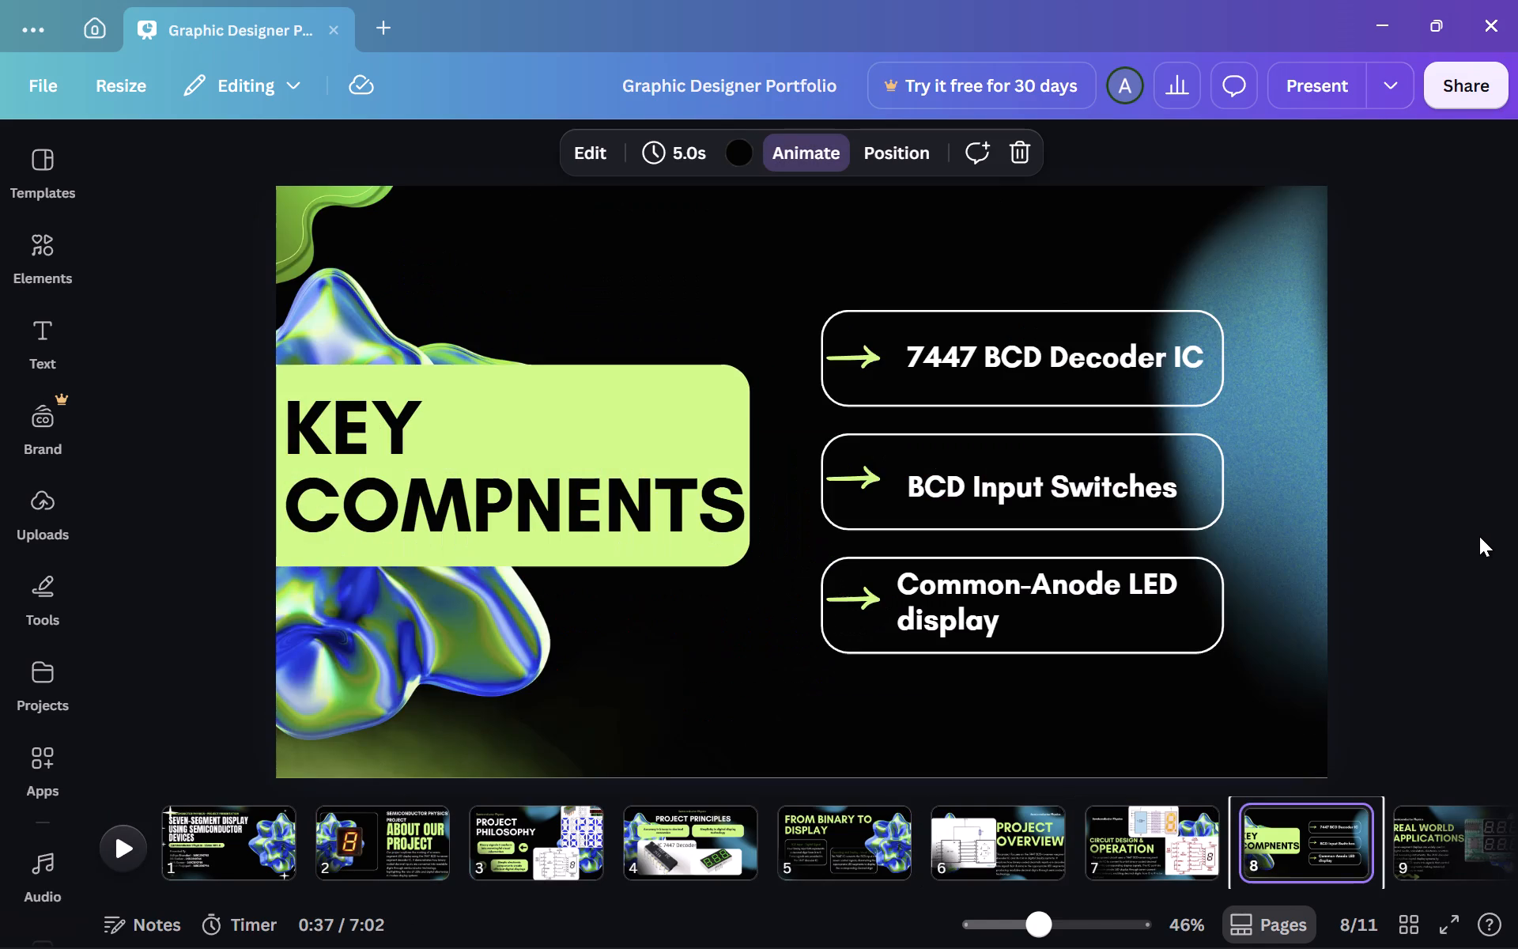
{"action": "key", "text": "Left"}
{"action": "key", "text": "Left"}
{"action": "key", "text": "Left"}
{"action": "key", "text": "Left"}
{"action": "key", "text": "Left"}
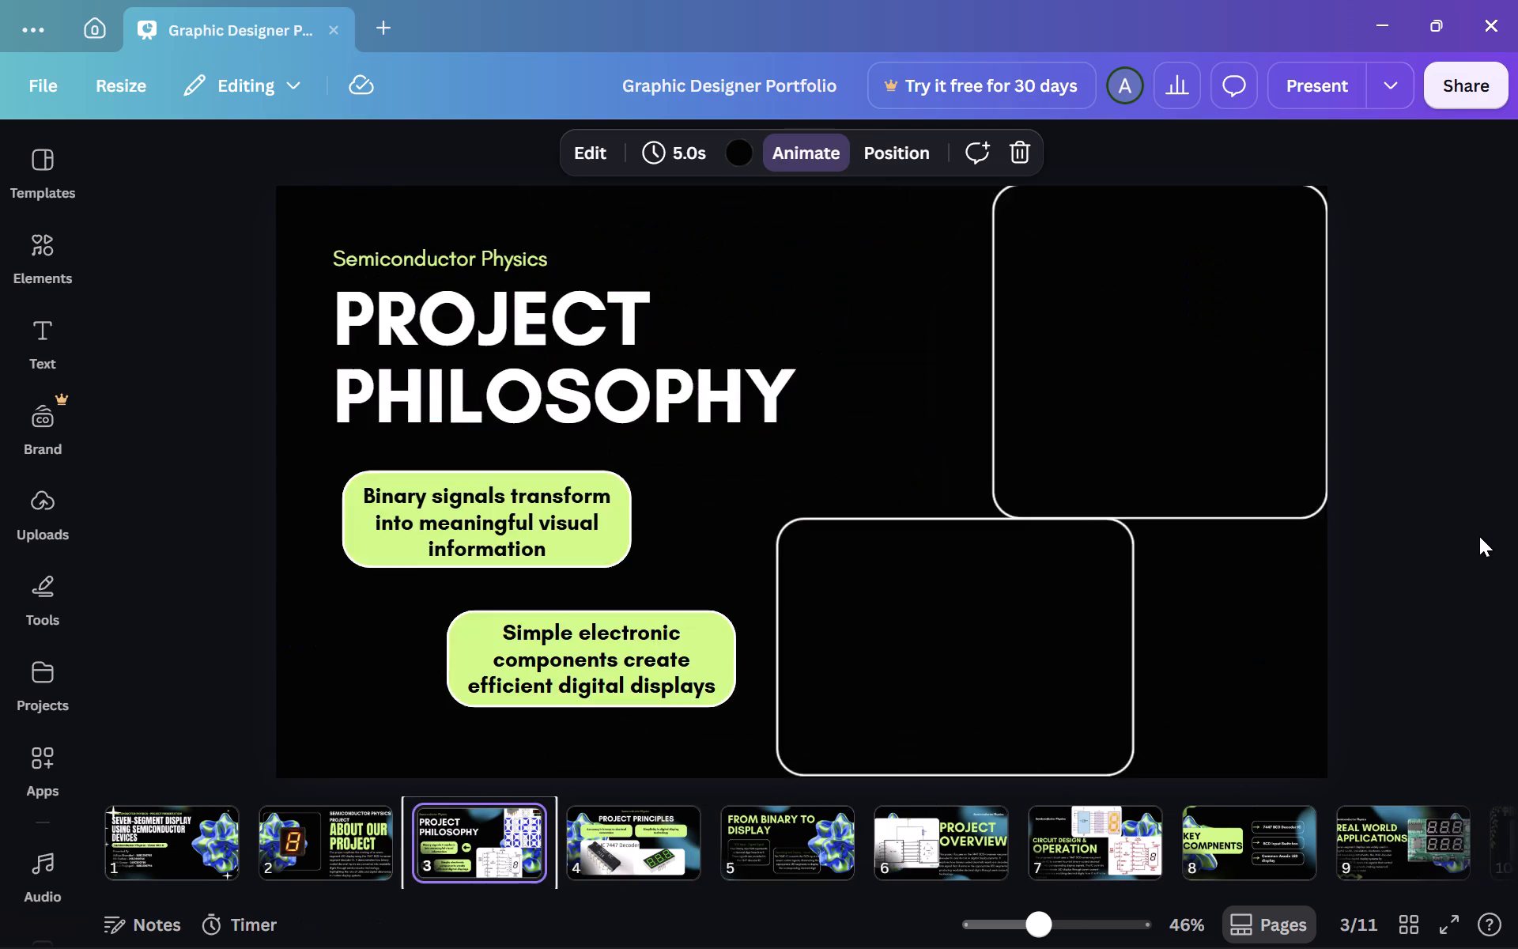
{"action": "key", "text": "Left"}
{"action": "key", "text": "Left"}
{"action": "key", "text": "Left"}
{"action": "key", "text": "Left"}
{"action": "key", "text": "Left"}
{"action": "key", "text": "Left"}
{"action": "key", "text": "Left"}
{"action": "key", "text": "Left"}
{"action": "key", "text": "Left"}
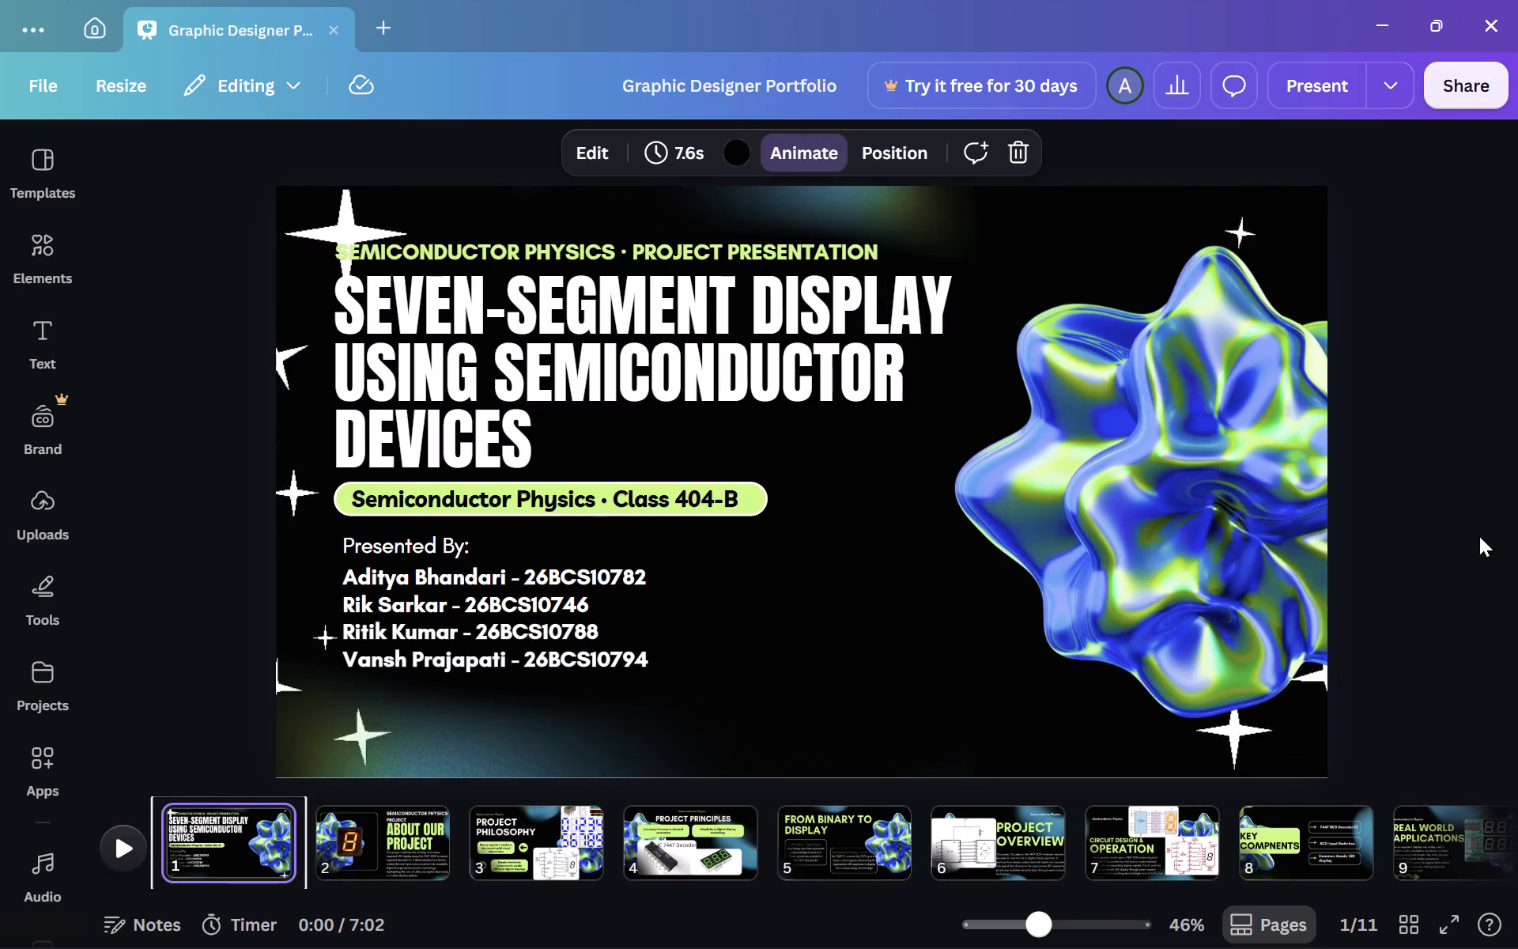
Apply the Rise animation to the seven-segment digit chart image on the Project Philosophy slide.
{"action": "key", "text": "Right"}
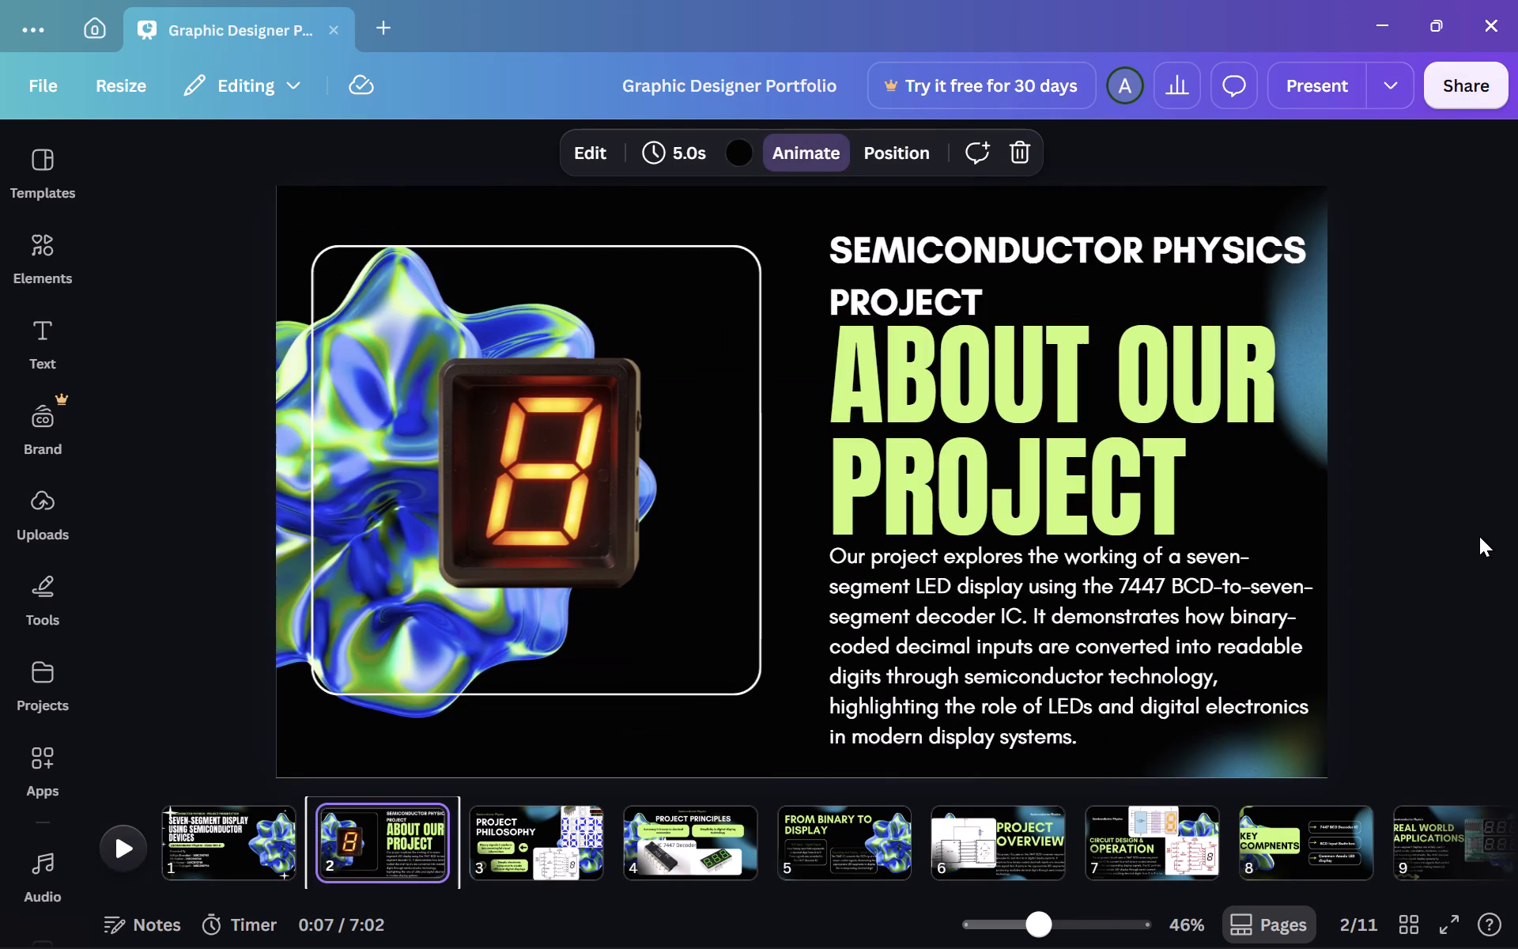
{"action": "key", "text": "Right"}
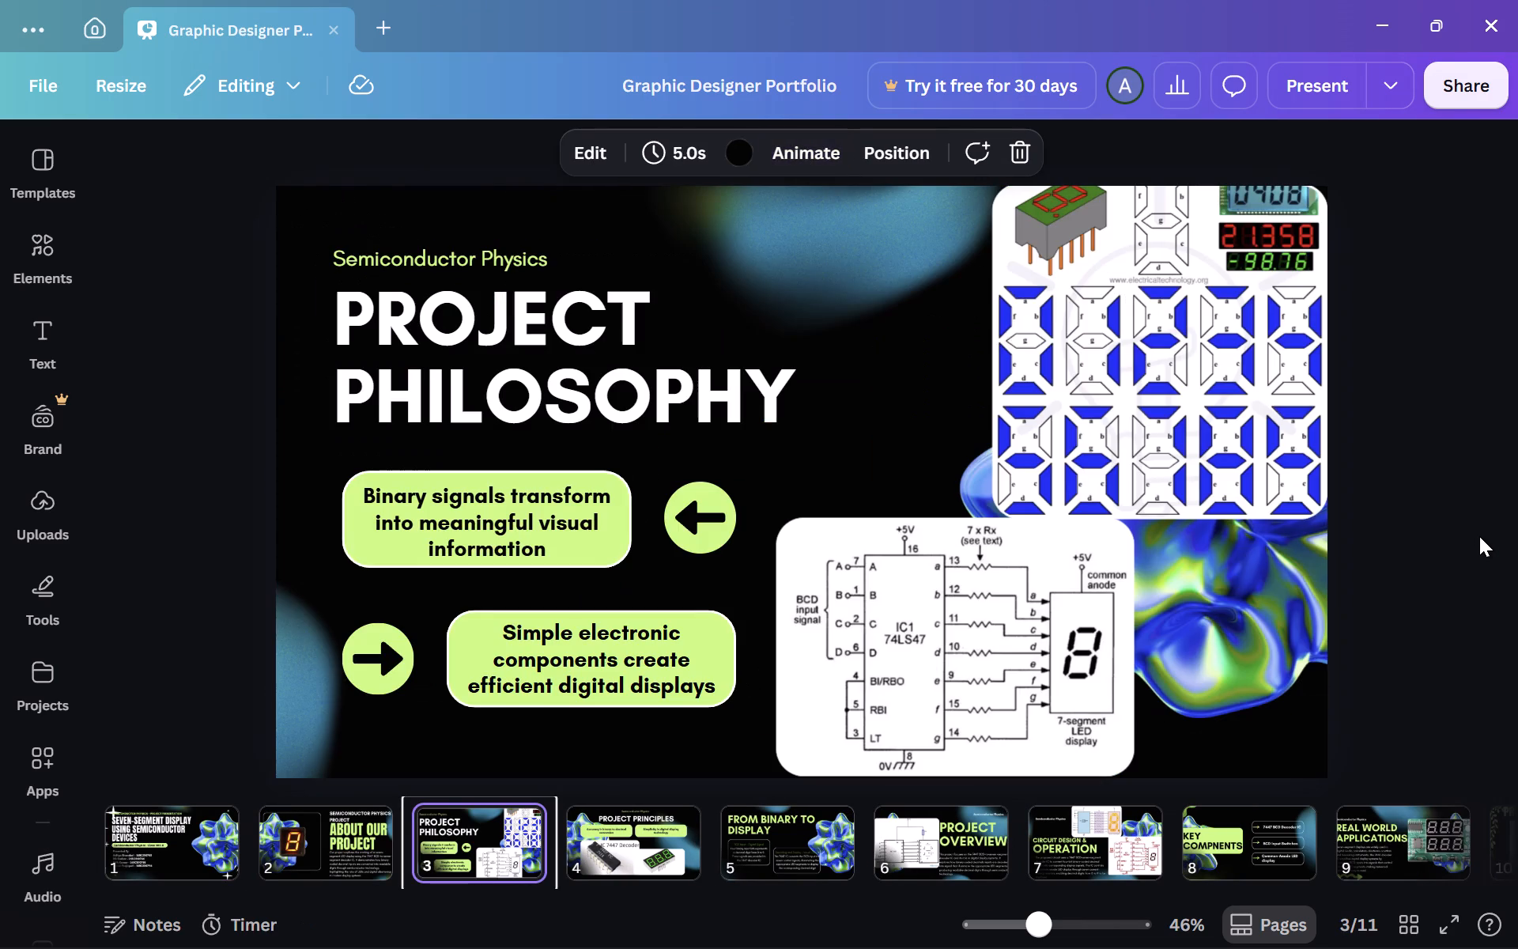
{"action": "left_click", "coordinate": [1140, 385]}
{"action": "left_click", "coordinate": [1104, 149]}
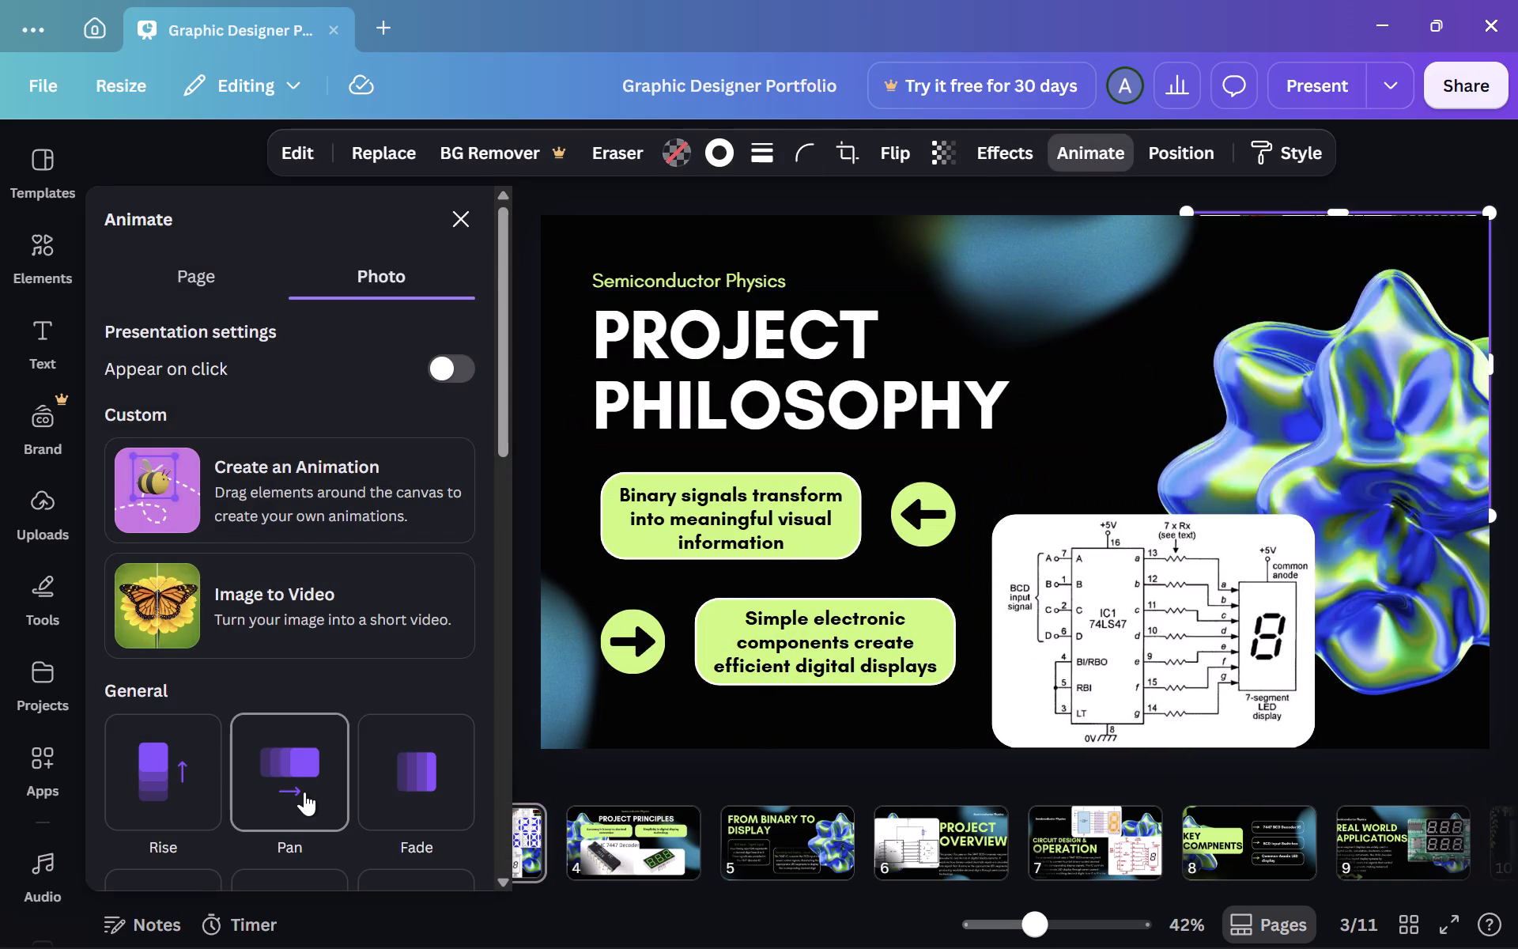
{"action": "scroll", "coordinate": [304, 791], "scroll_direction": "down", "scroll_amount": 1}
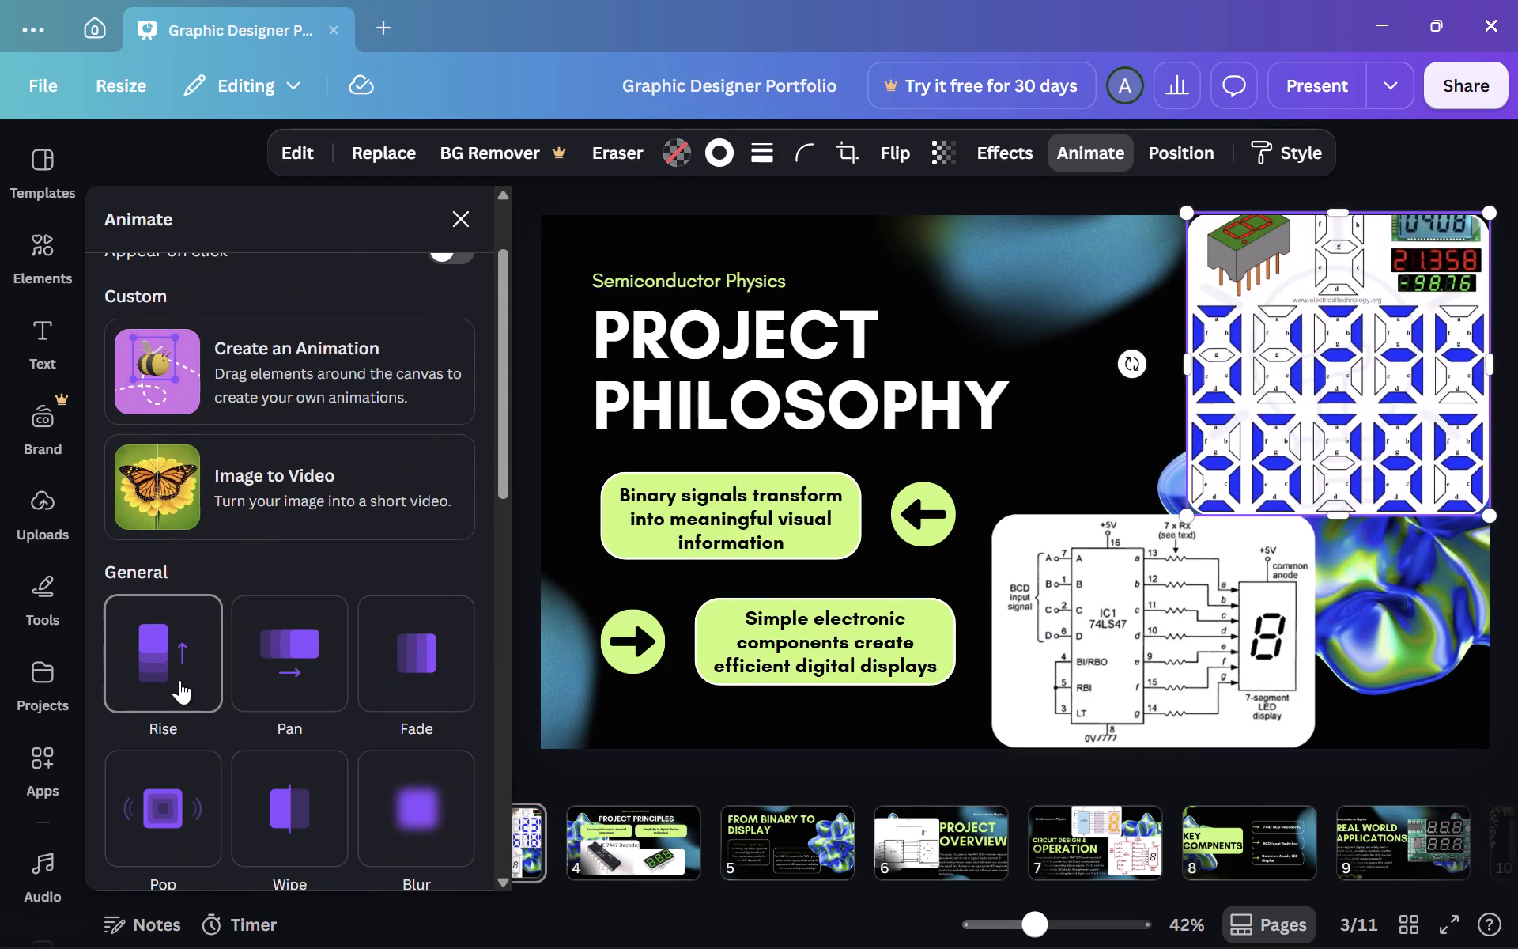
{"action": "scroll", "coordinate": [377, 644], "scroll_direction": "down", "scroll_amount": 1}
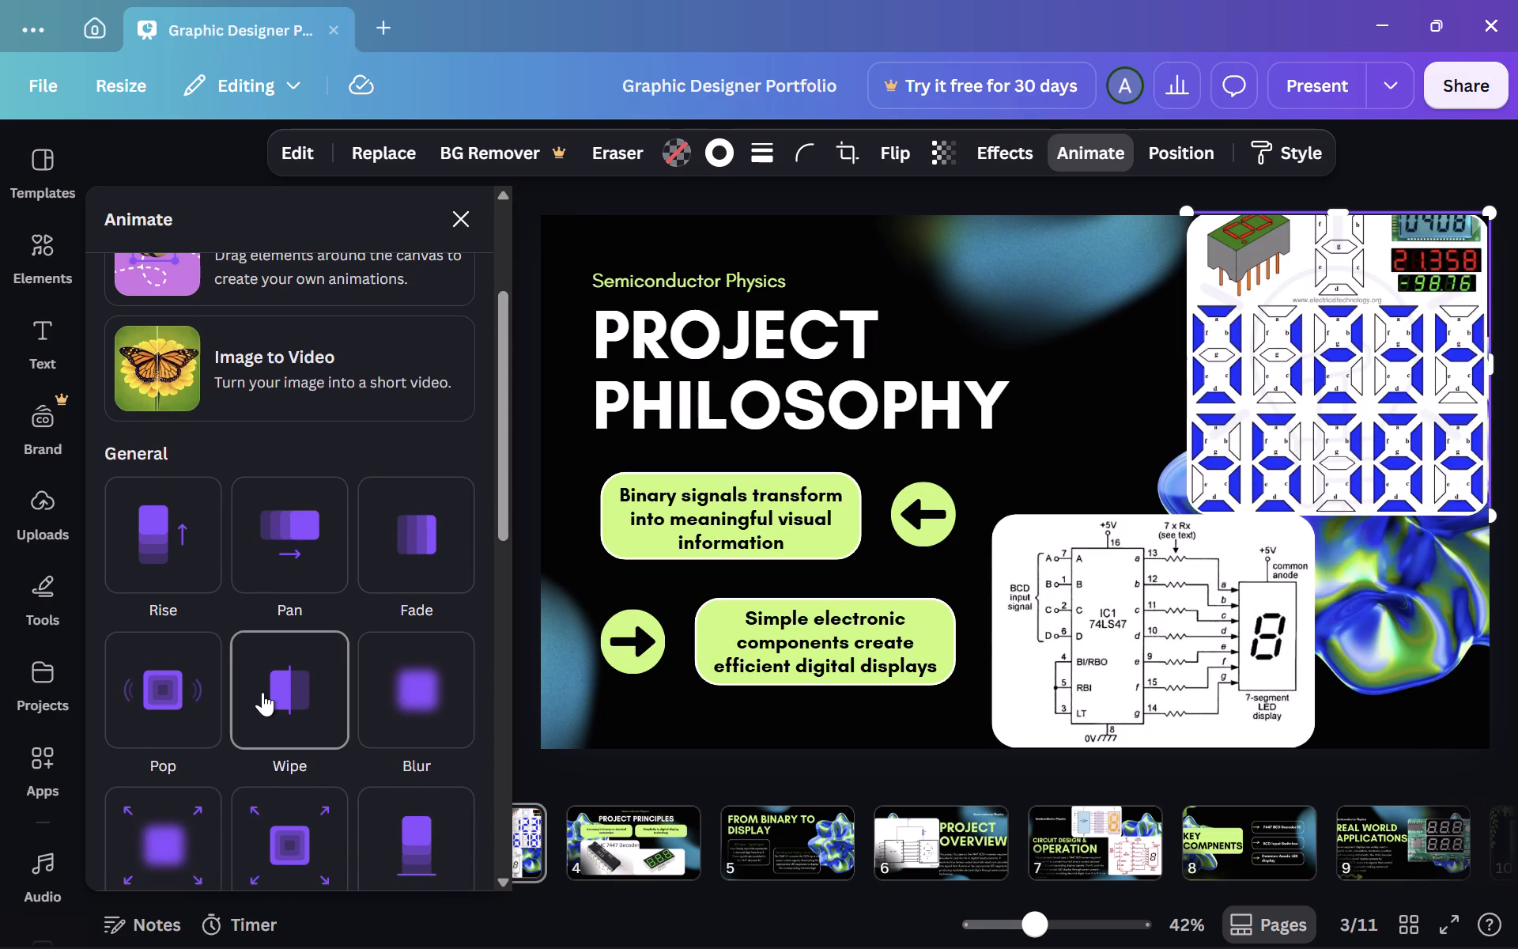
{"action": "left_click", "coordinate": [177, 554]}
Apply the Rise animation to the 74LS47 circuit diagram image on the Project Philosophy slide.
{"action": "left_click", "coordinate": [1188, 665]}
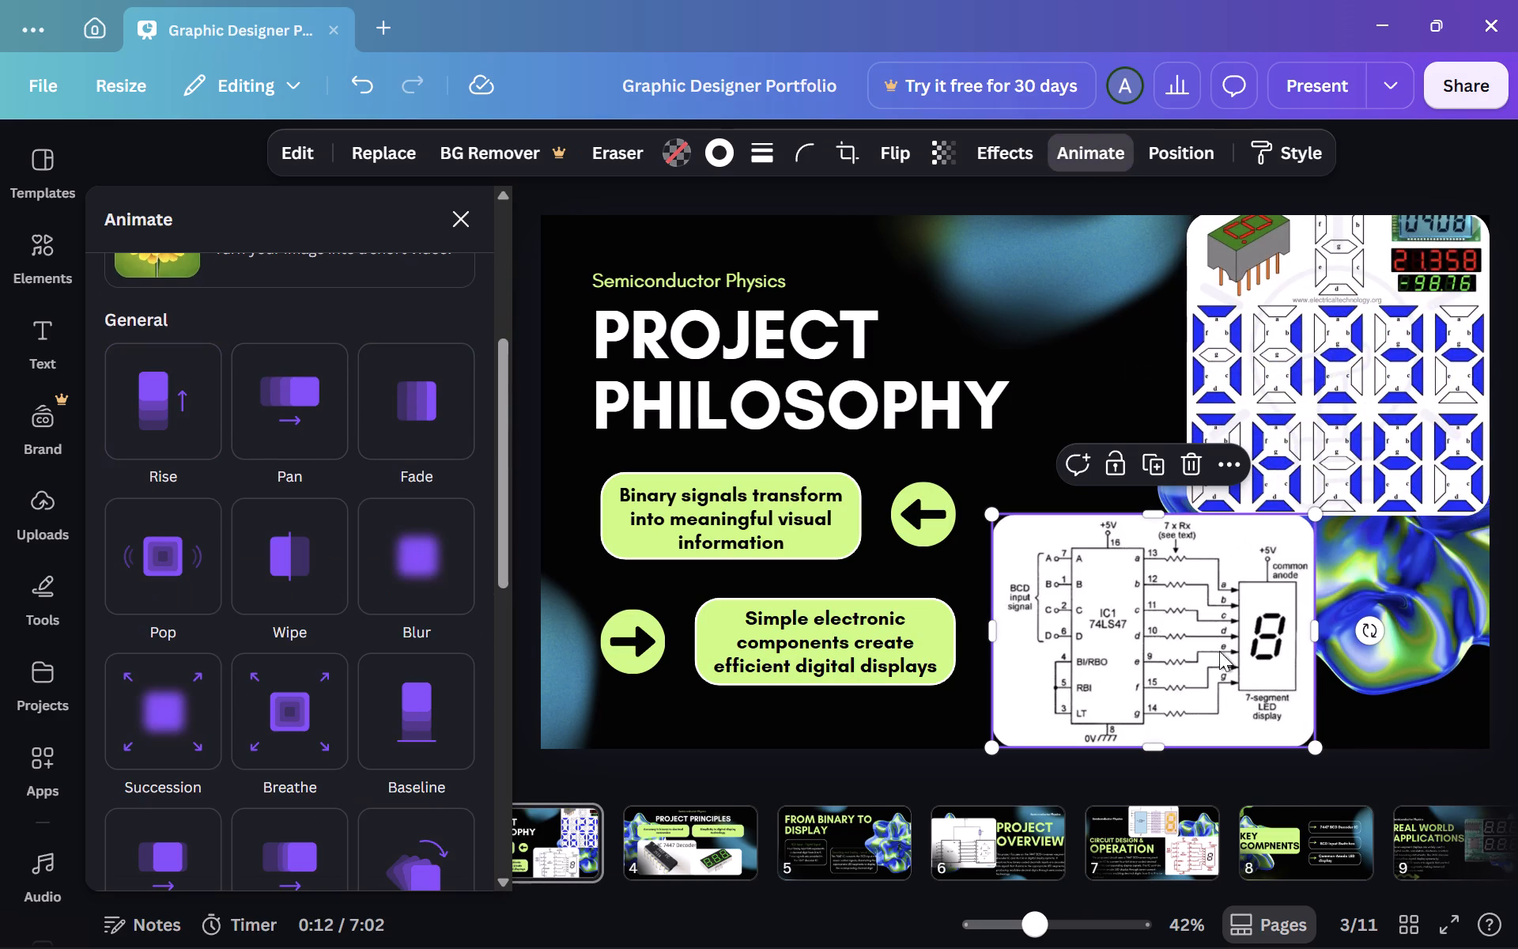
{"action": "left_click", "coordinate": [1169, 164]}
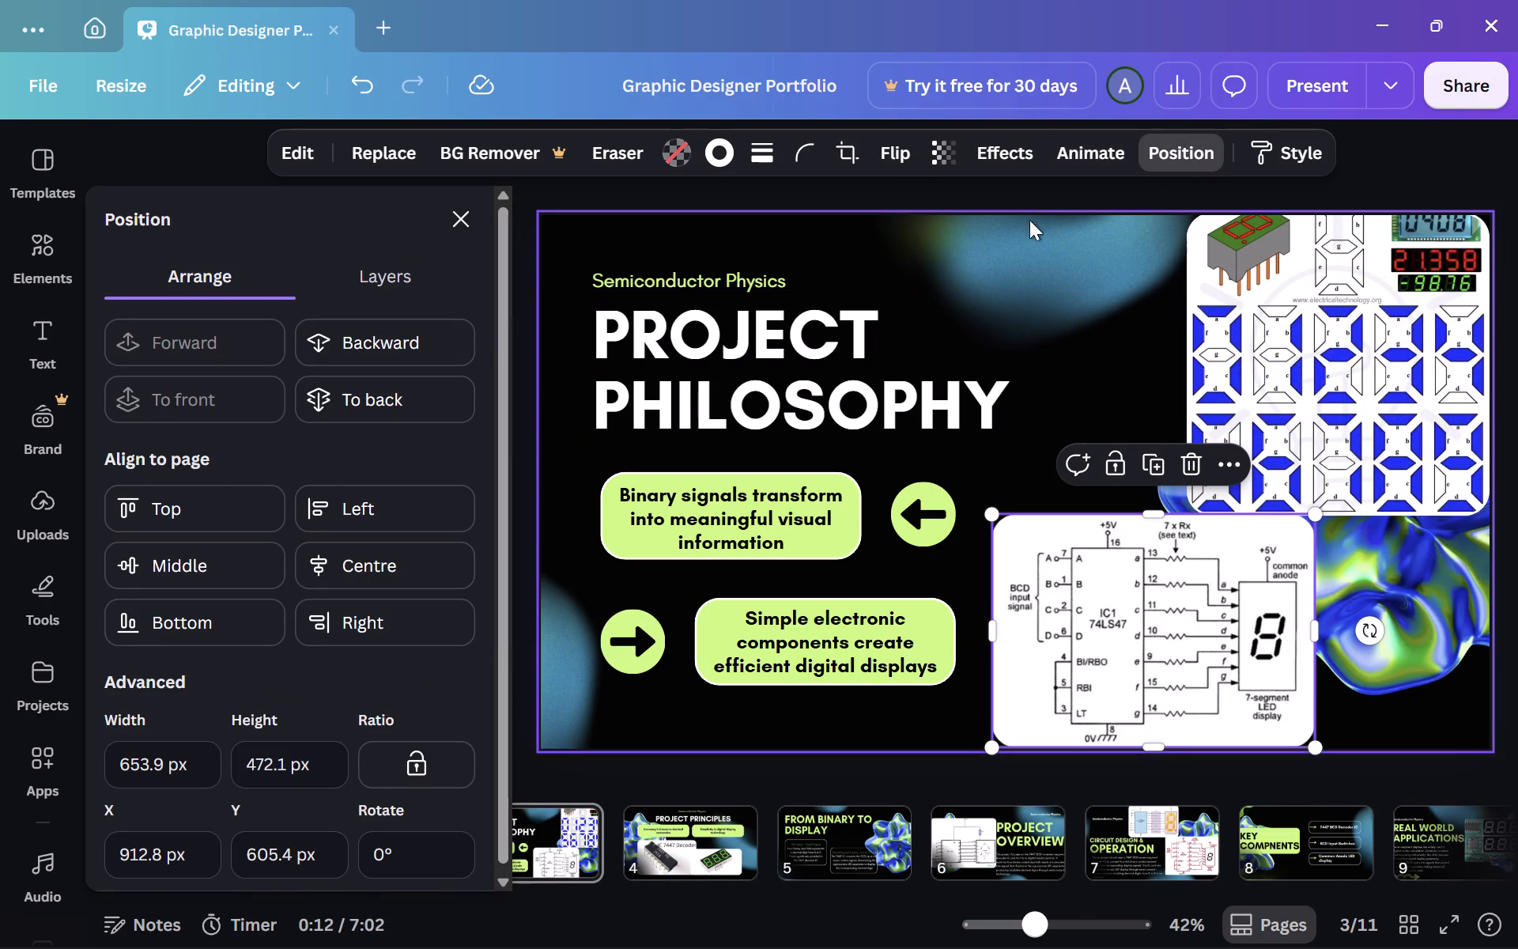
{"action": "left_click", "coordinate": [1085, 134]}
{"action": "left_click", "coordinate": [183, 792]}
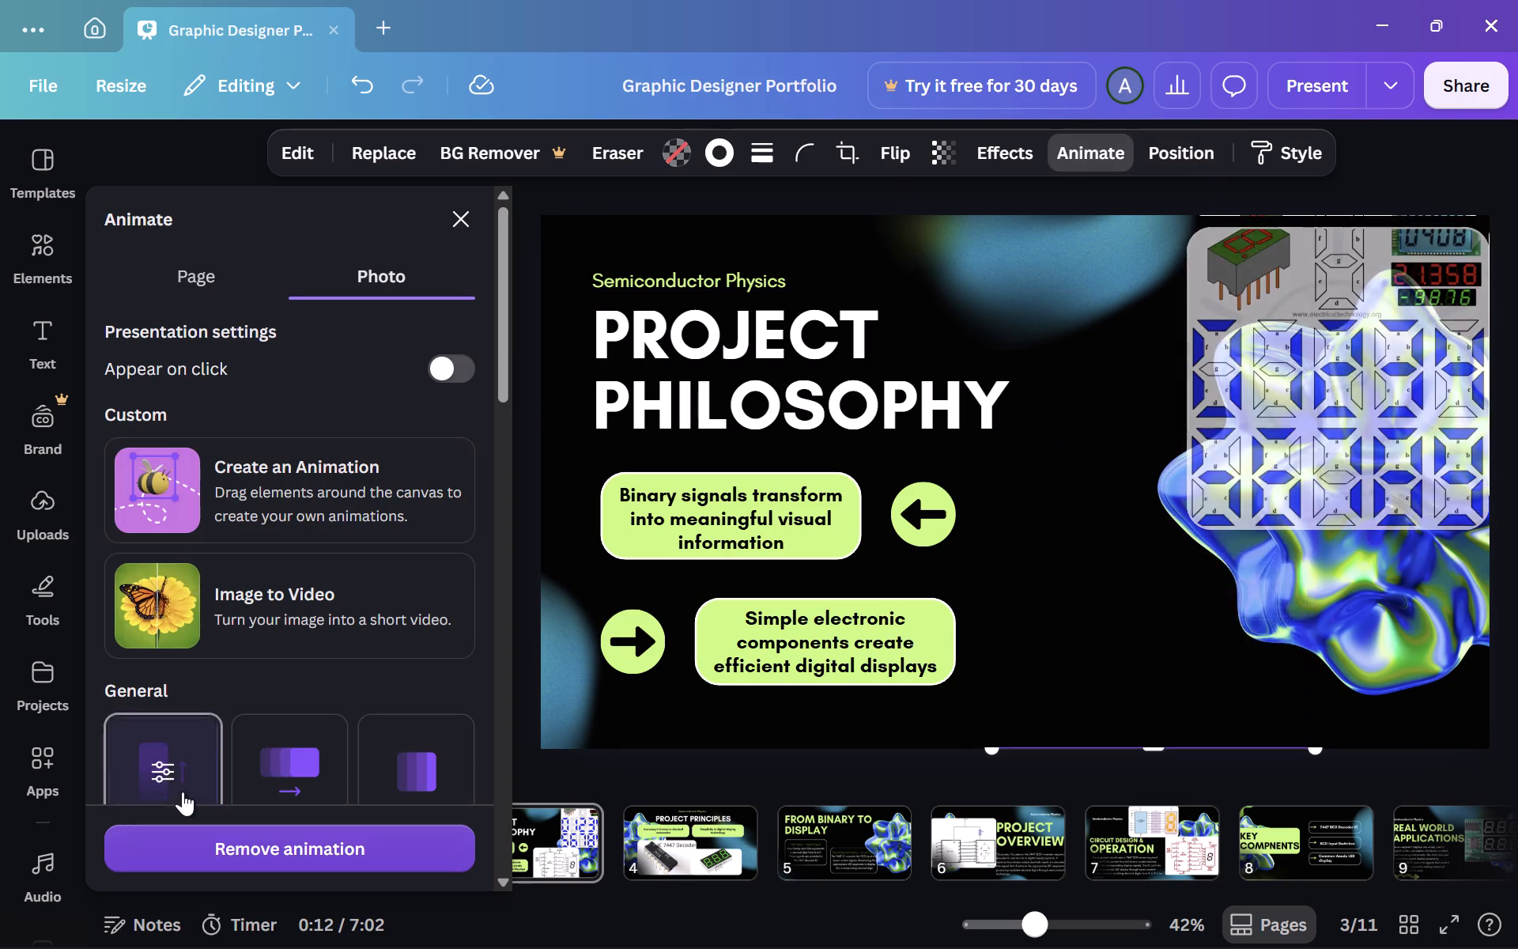
{"action": "left_click", "coordinate": [468, 229]}
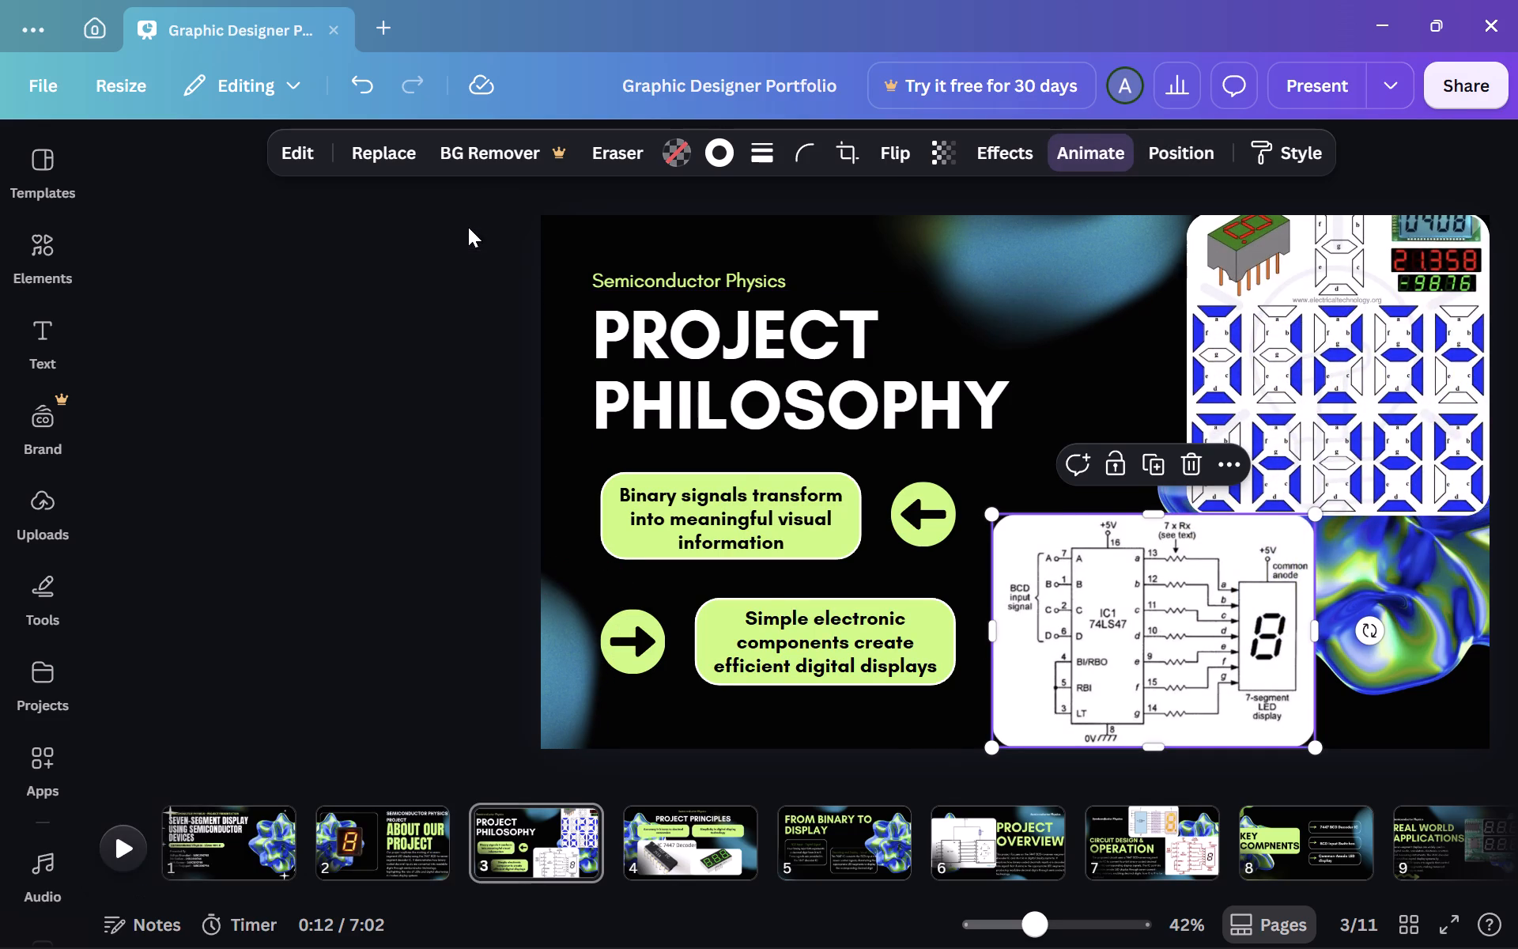
{"action": "left_click", "coordinate": [236, 422]}
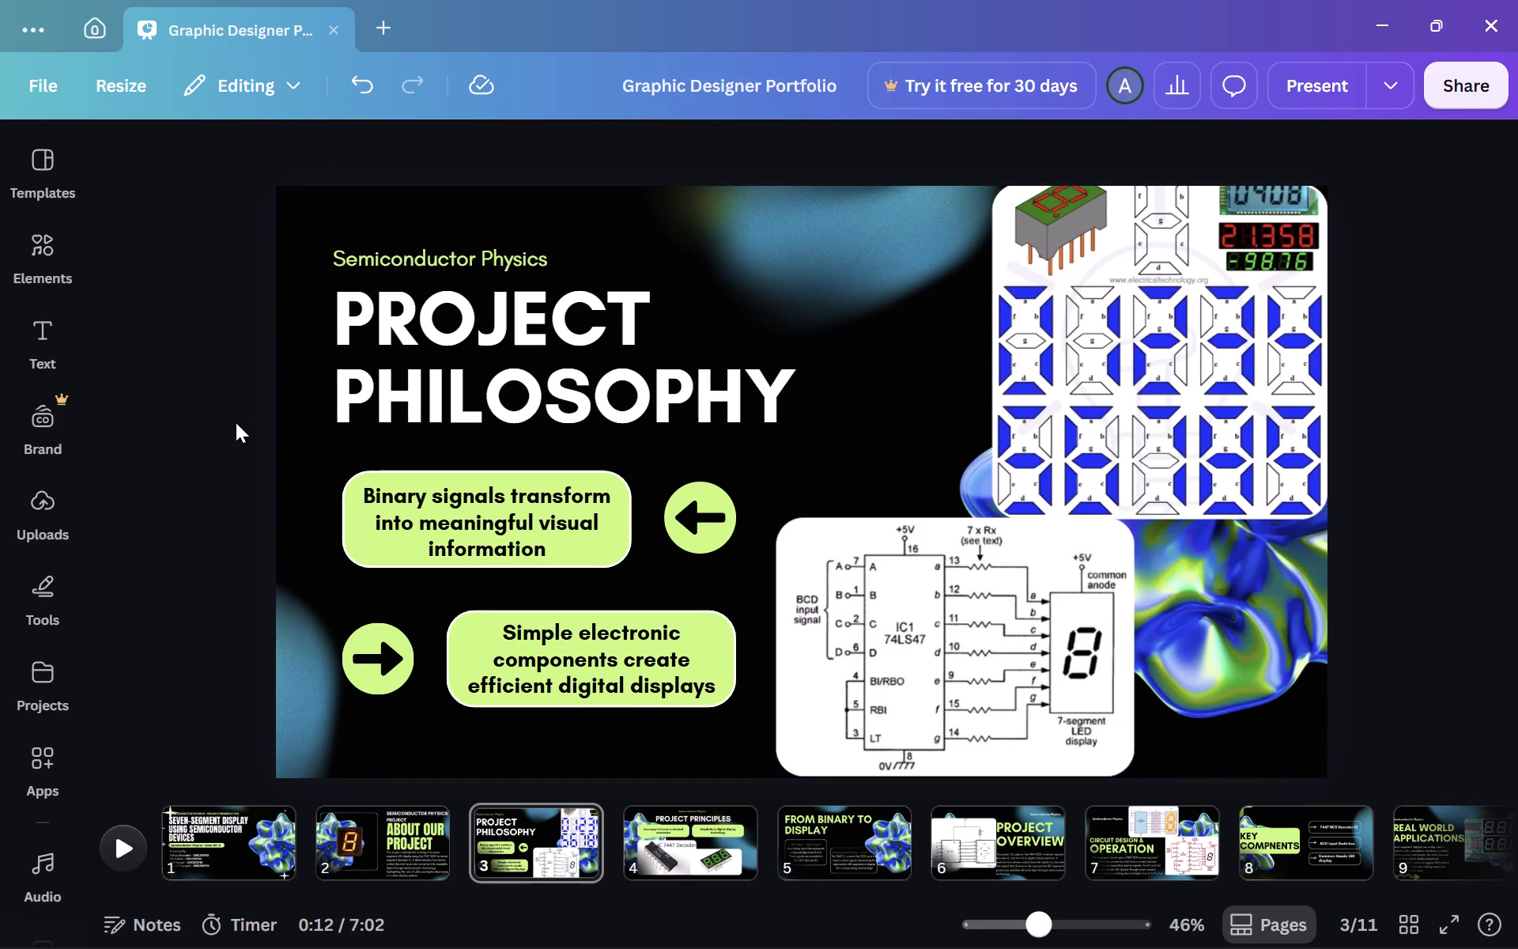
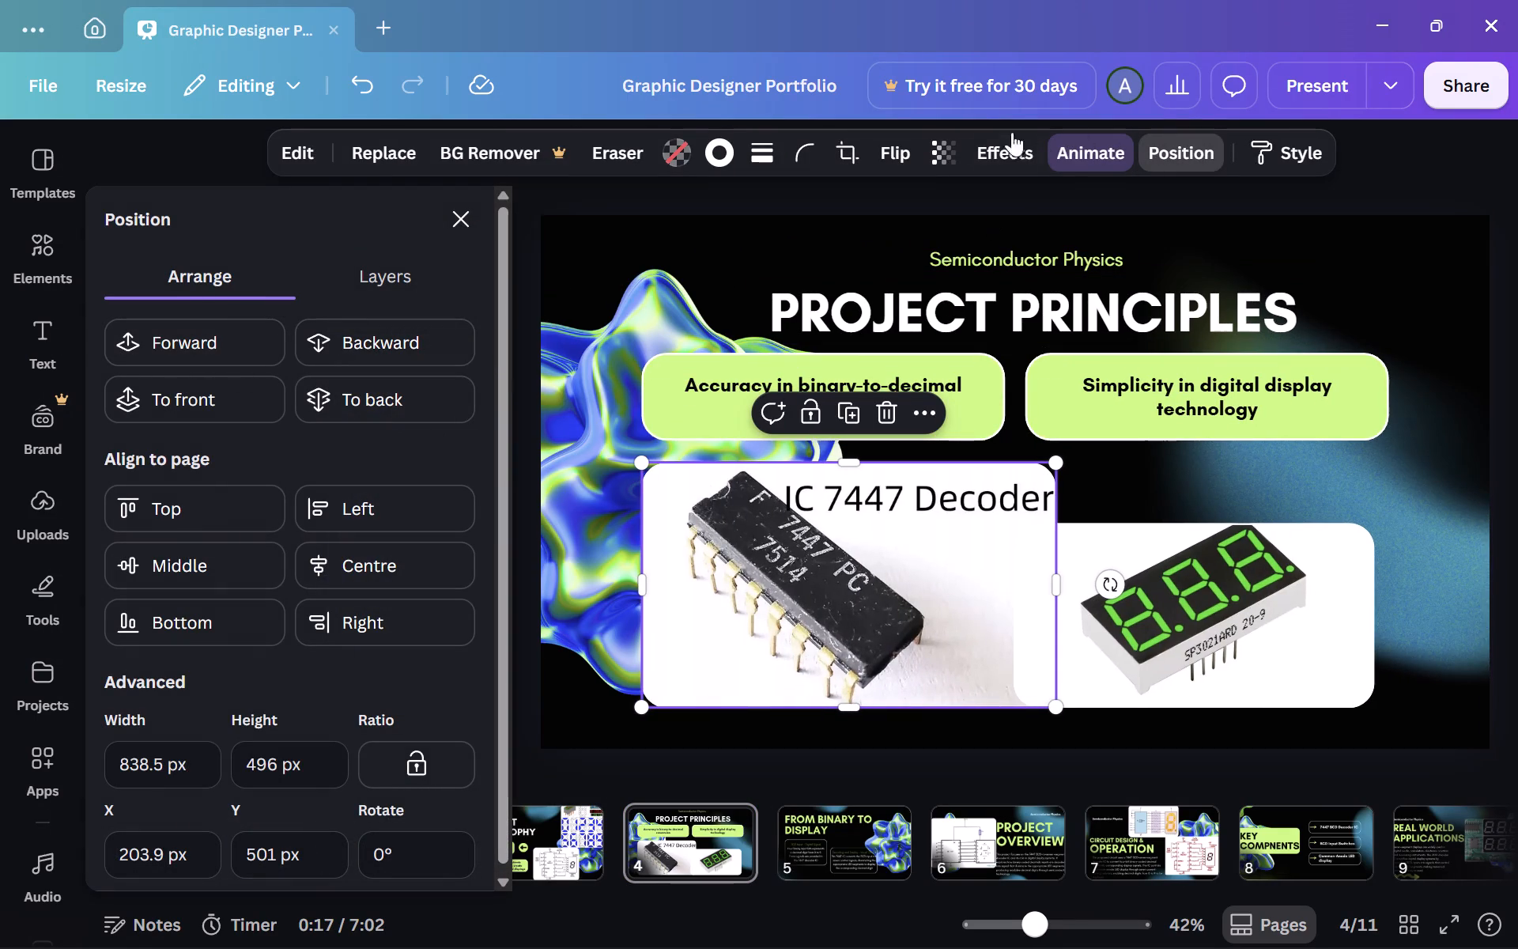
Examine the available effects and the animation settings for the IC 7447 Decoder image on the Project Principles slide.
{"action": "left_click", "coordinate": [1097, 148]}
{"action": "left_click", "coordinate": [1007, 146]}
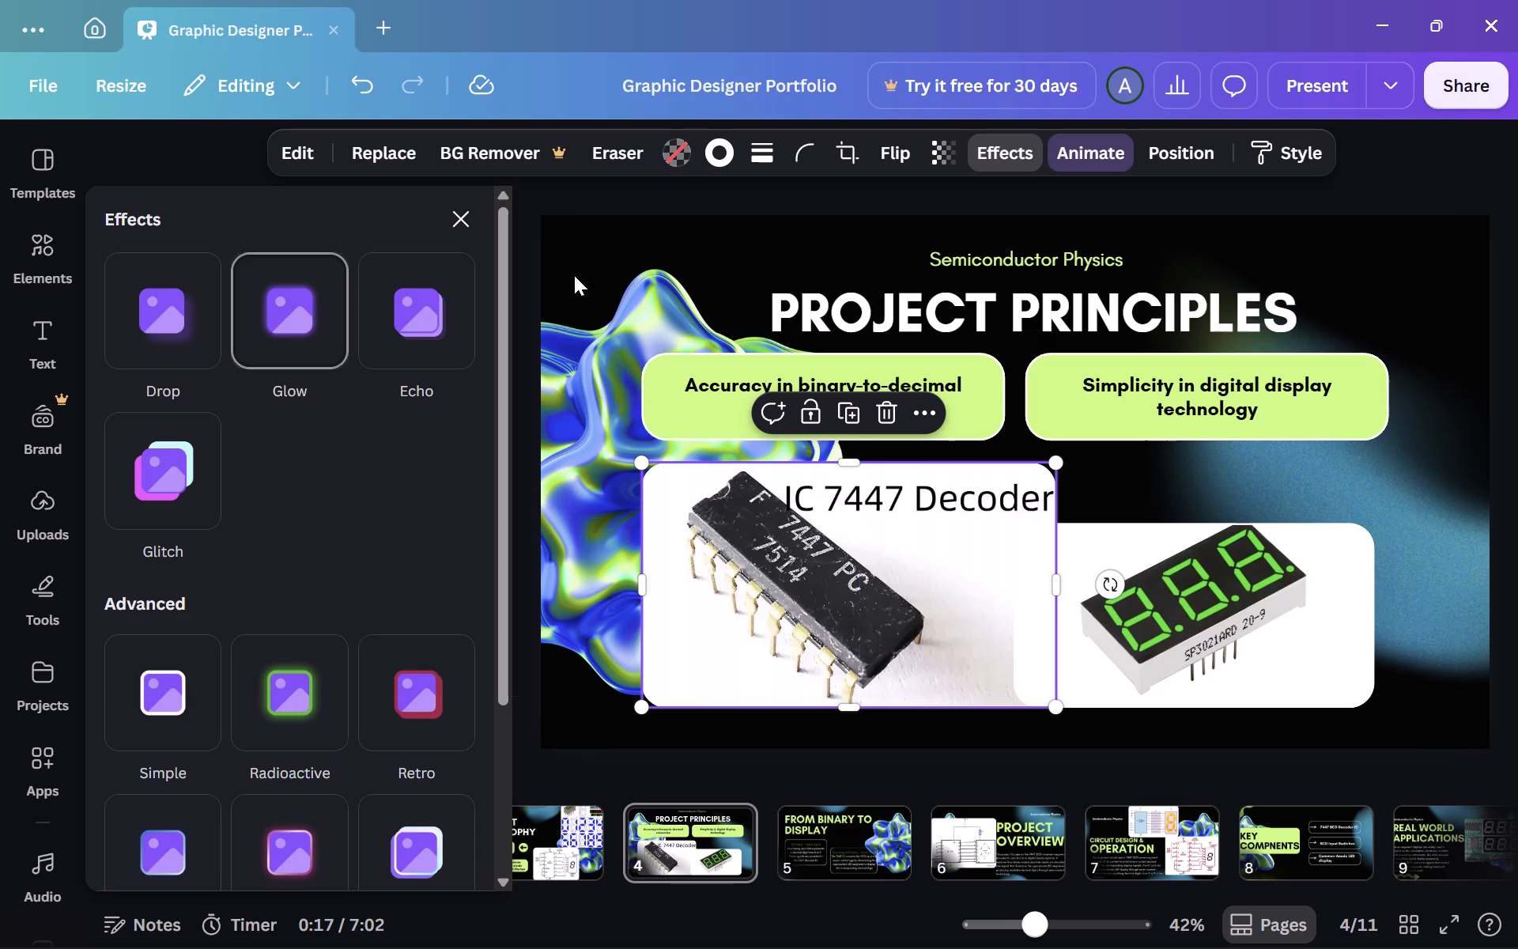
{"action": "left_click", "coordinate": [1074, 150]}
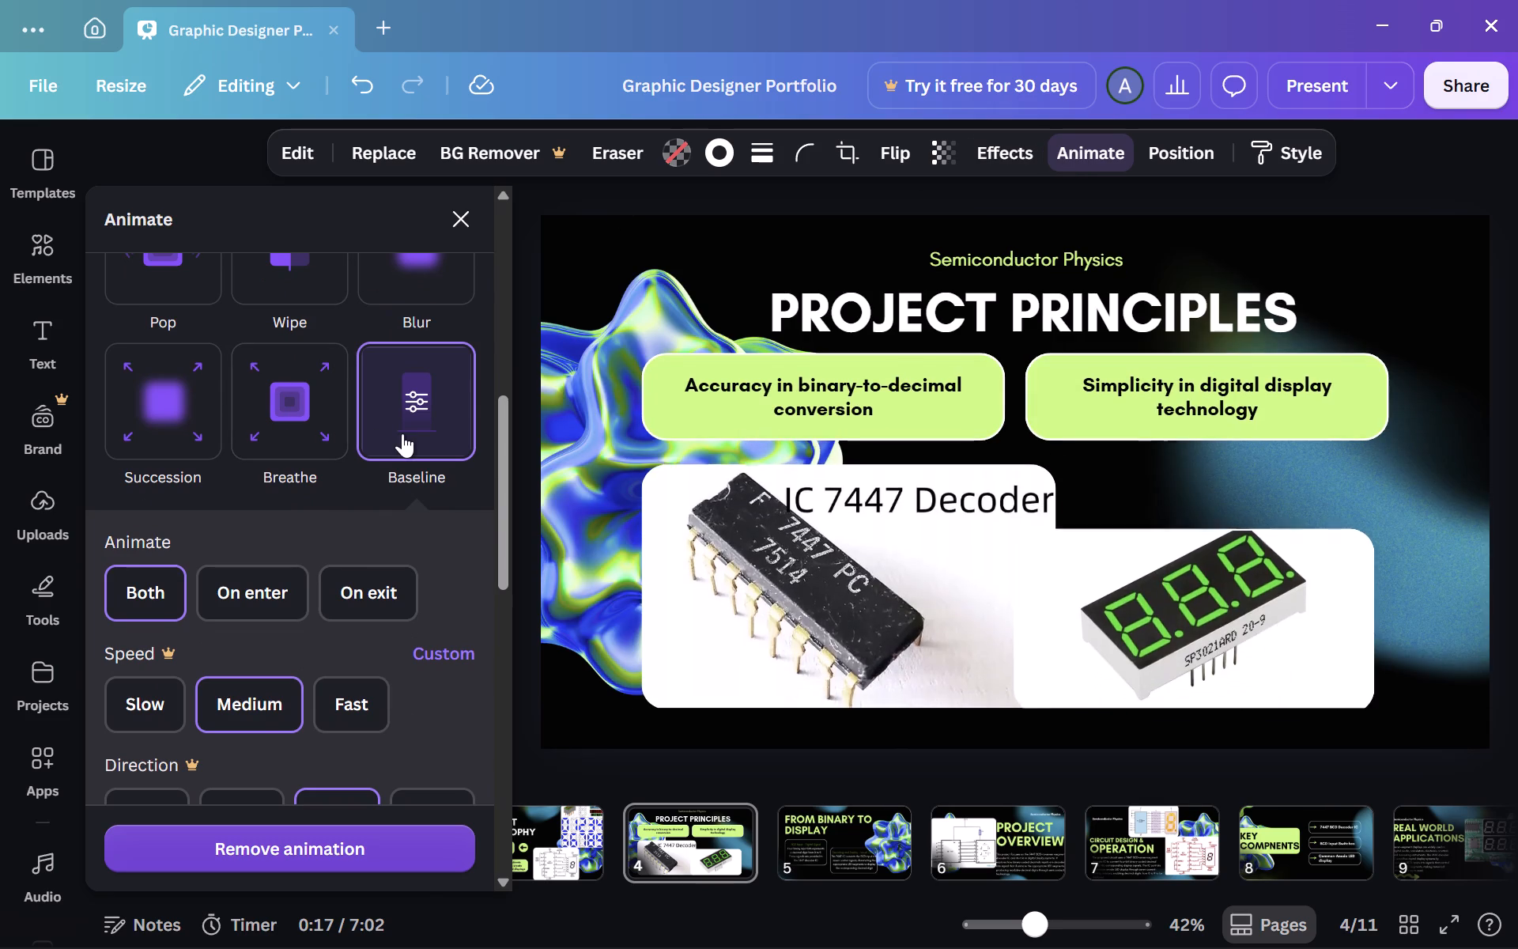
{"action": "key", "text": "Escape"}
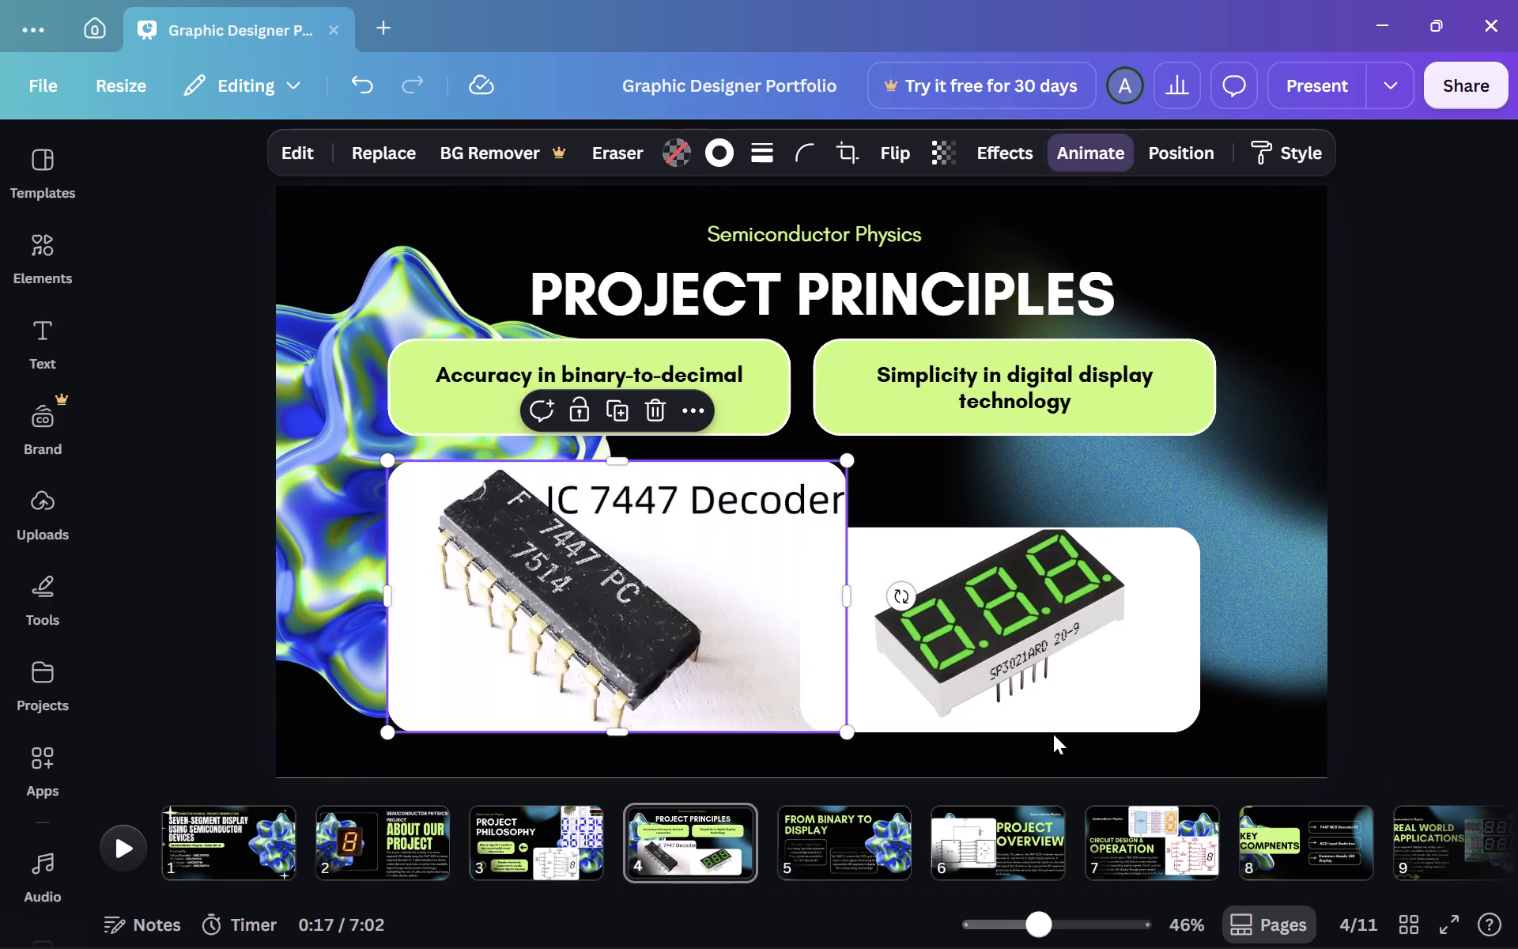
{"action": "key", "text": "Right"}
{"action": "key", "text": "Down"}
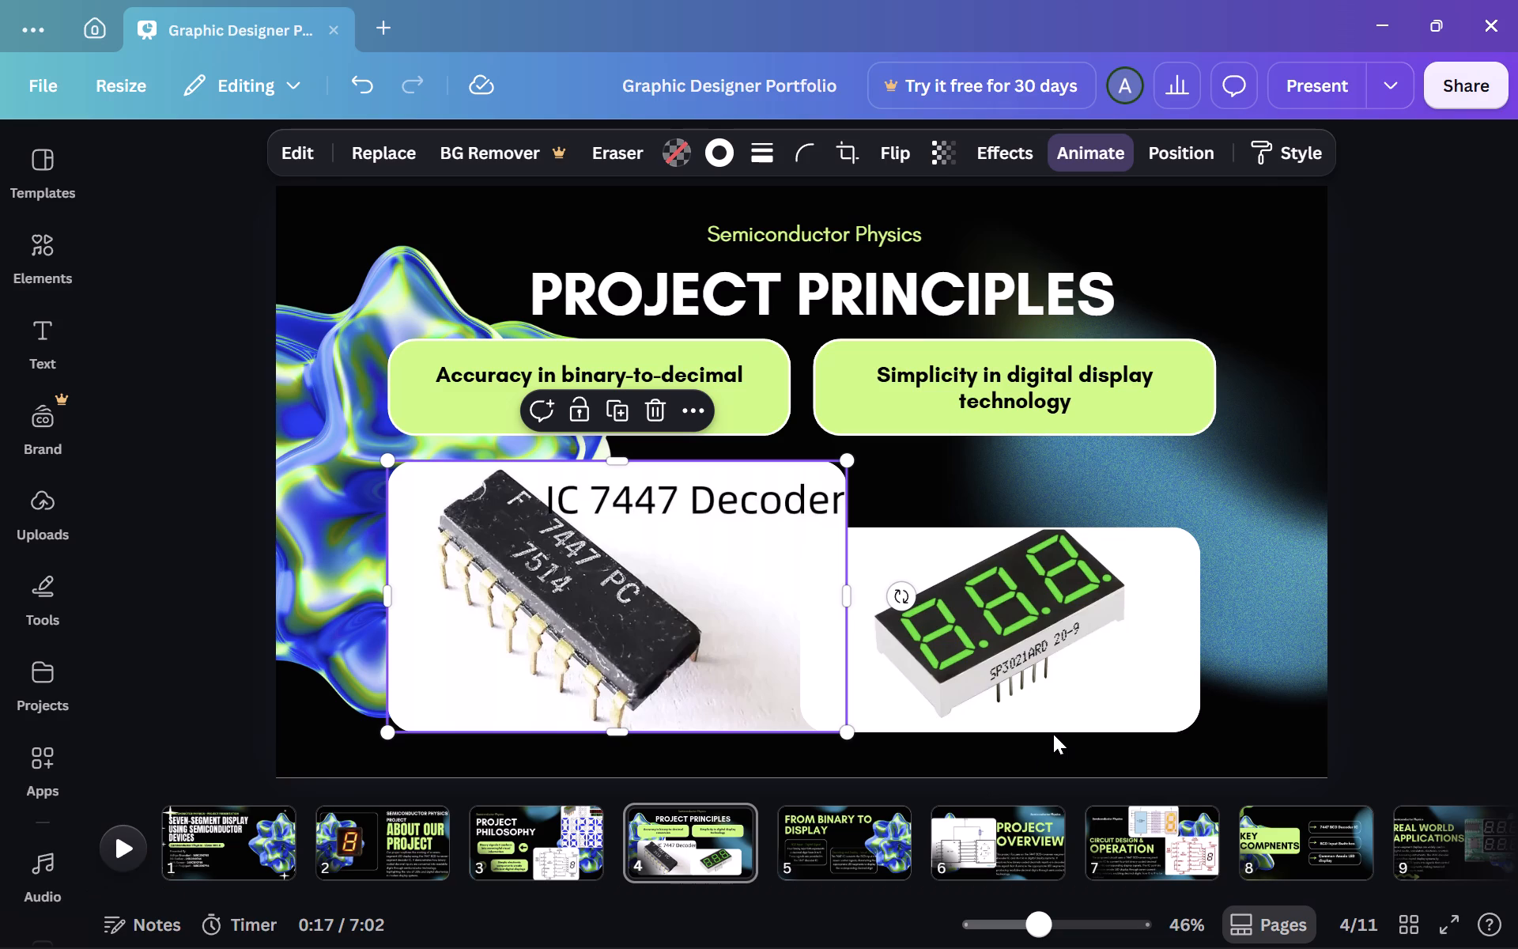
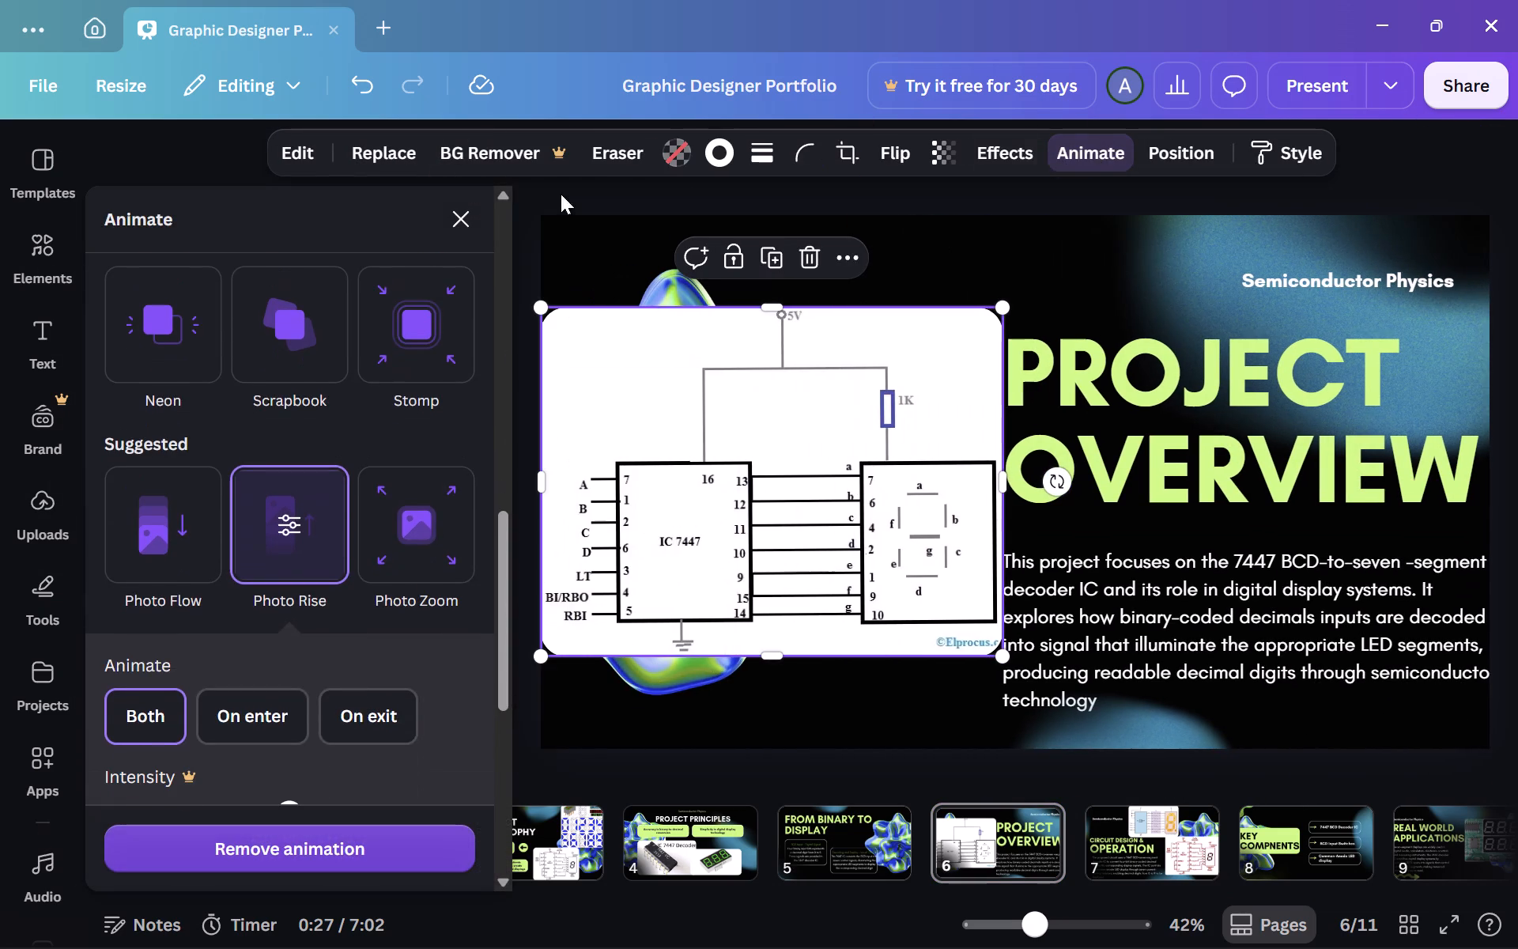
Close the animation settings and look through slides 7 to 11, checking the circuit diagrams, component labels, applications photo, demonstration video and closing slide.
{"action": "left_click", "coordinate": [451, 228]}
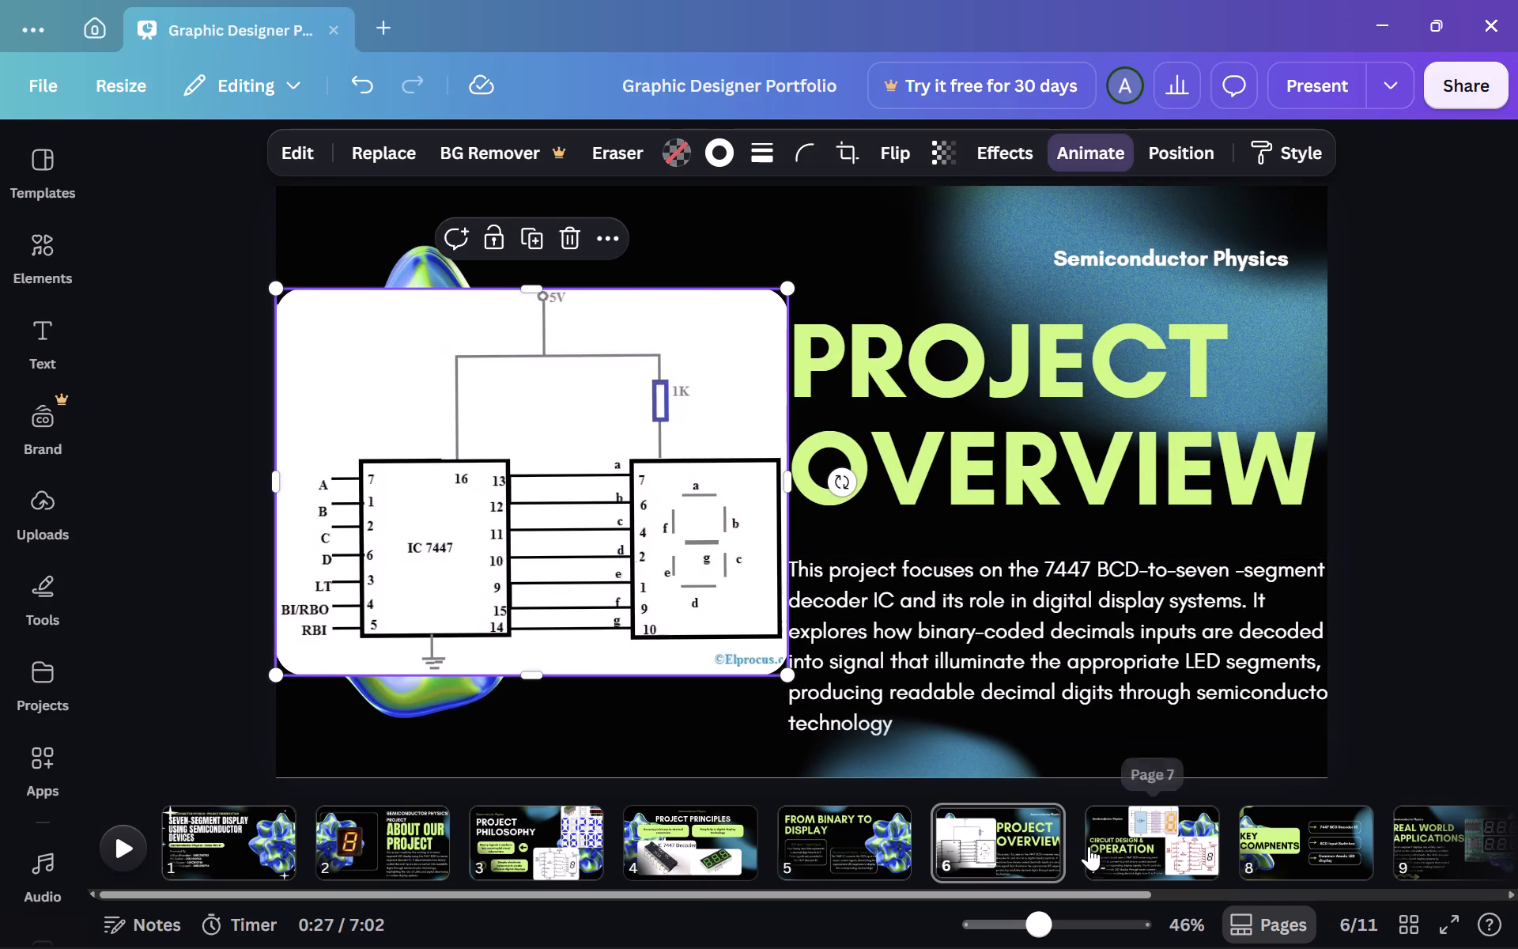
{"action": "left_click", "coordinate": [1107, 844]}
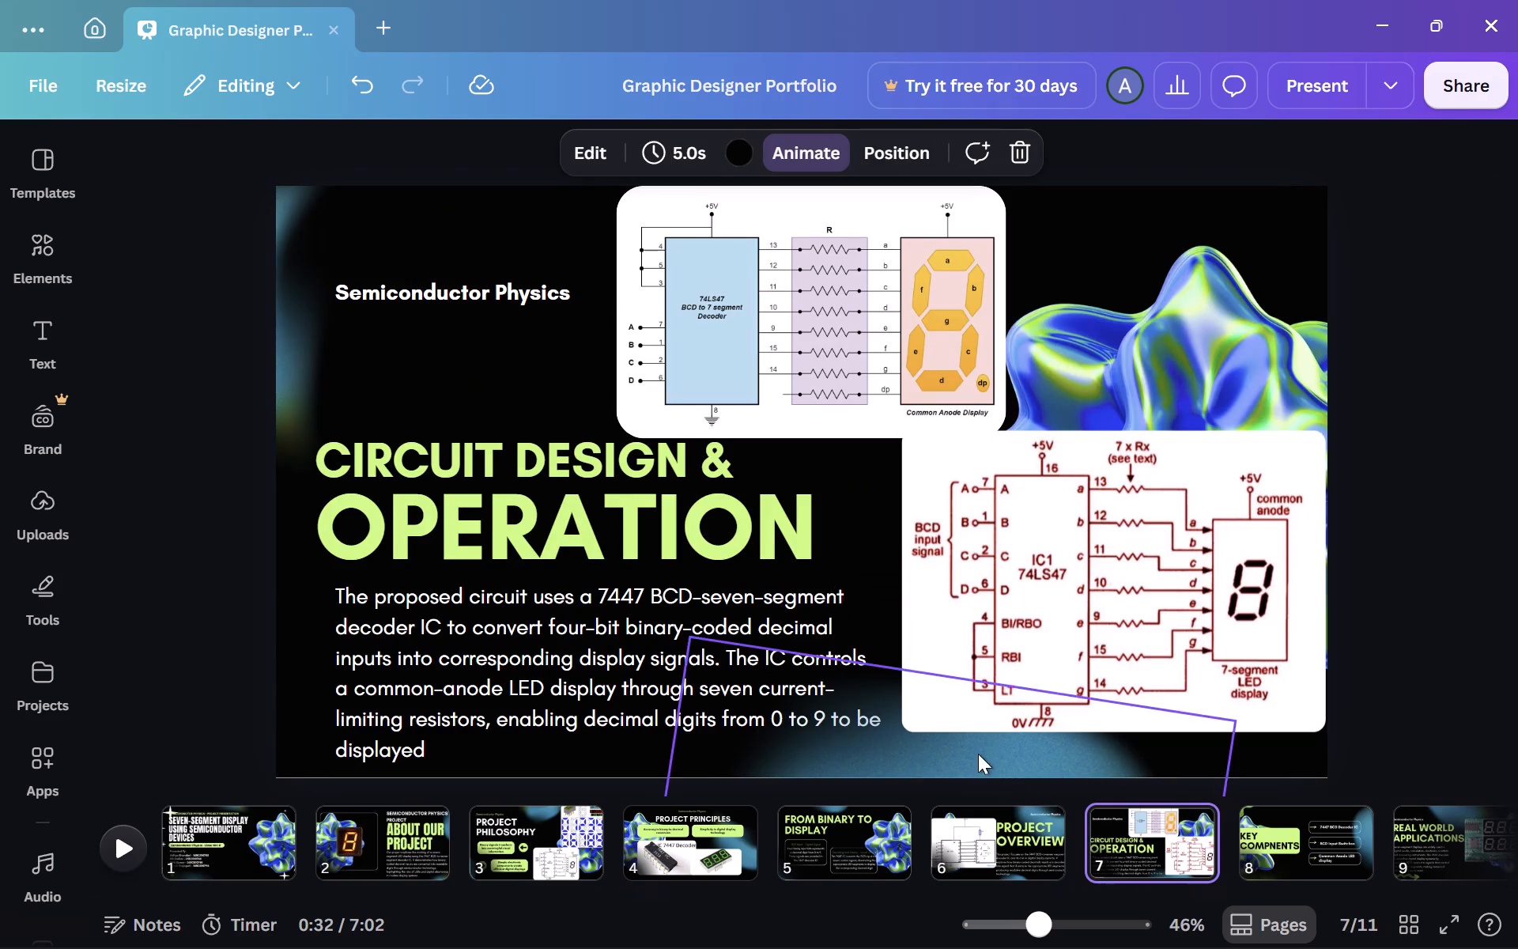
{"action": "left_click", "coordinate": [836, 331]}
{"action": "left_click", "coordinate": [1142, 531]}
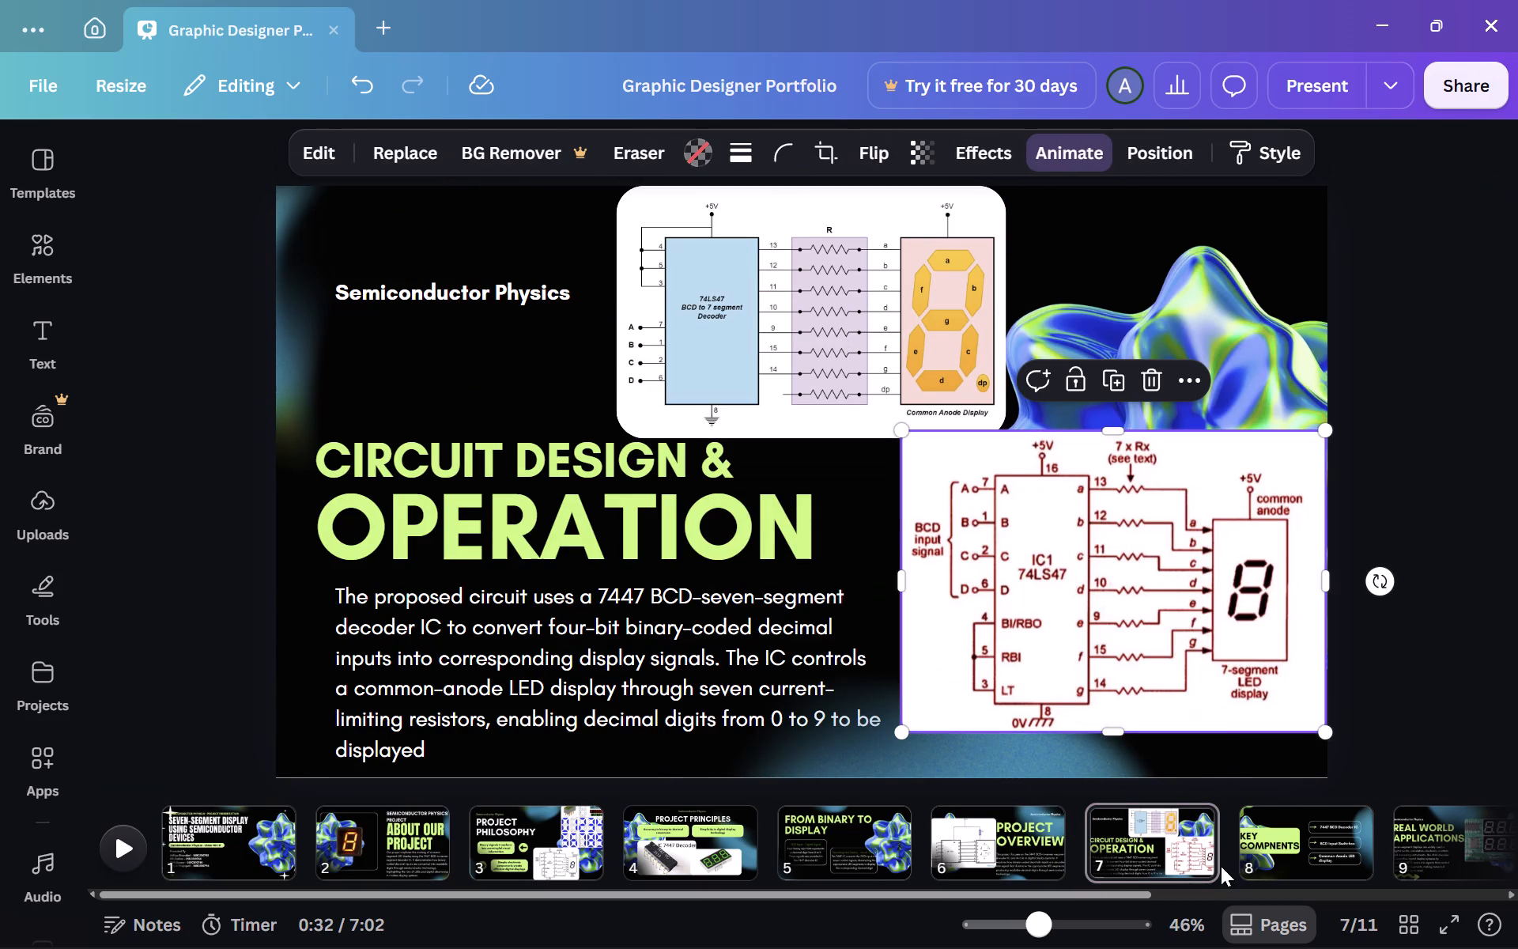
{"action": "left_click", "coordinate": [1222, 866]}
{"action": "left_click", "coordinate": [1259, 856]}
{"action": "left_click", "coordinate": [961, 345]}
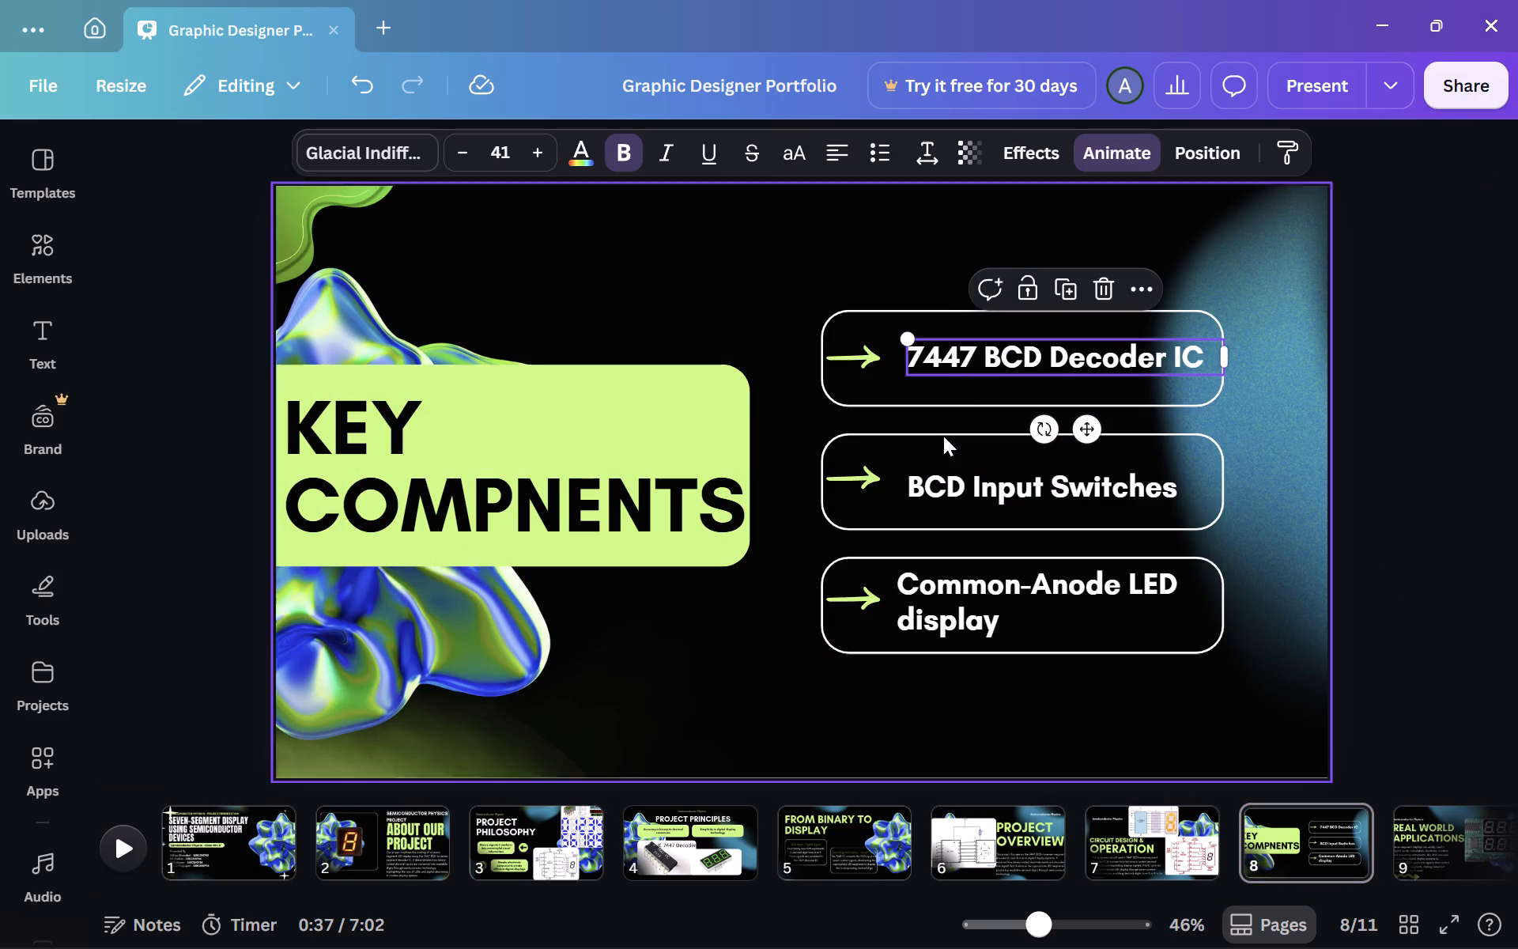
{"action": "scroll", "coordinate": [1177, 772], "scroll_direction": "down", "scroll_amount": 2}
{"action": "scroll", "coordinate": [1304, 831], "scroll_direction": "down", "scroll_amount": 2}
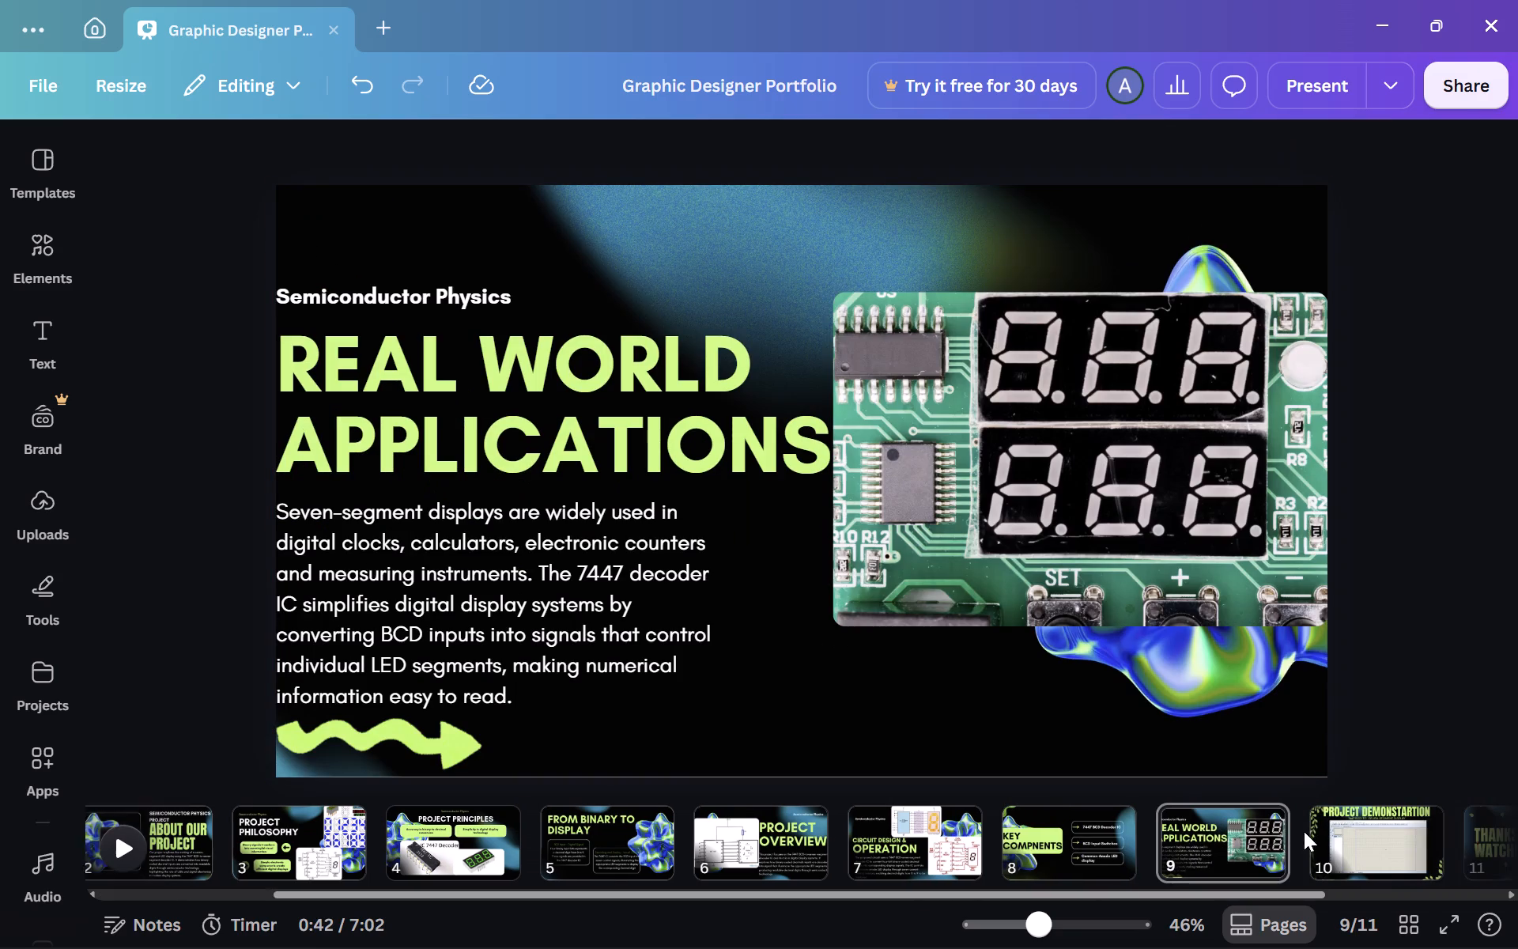
{"action": "left_click", "coordinate": [1090, 500]}
{"action": "left_click", "coordinate": [1387, 839]}
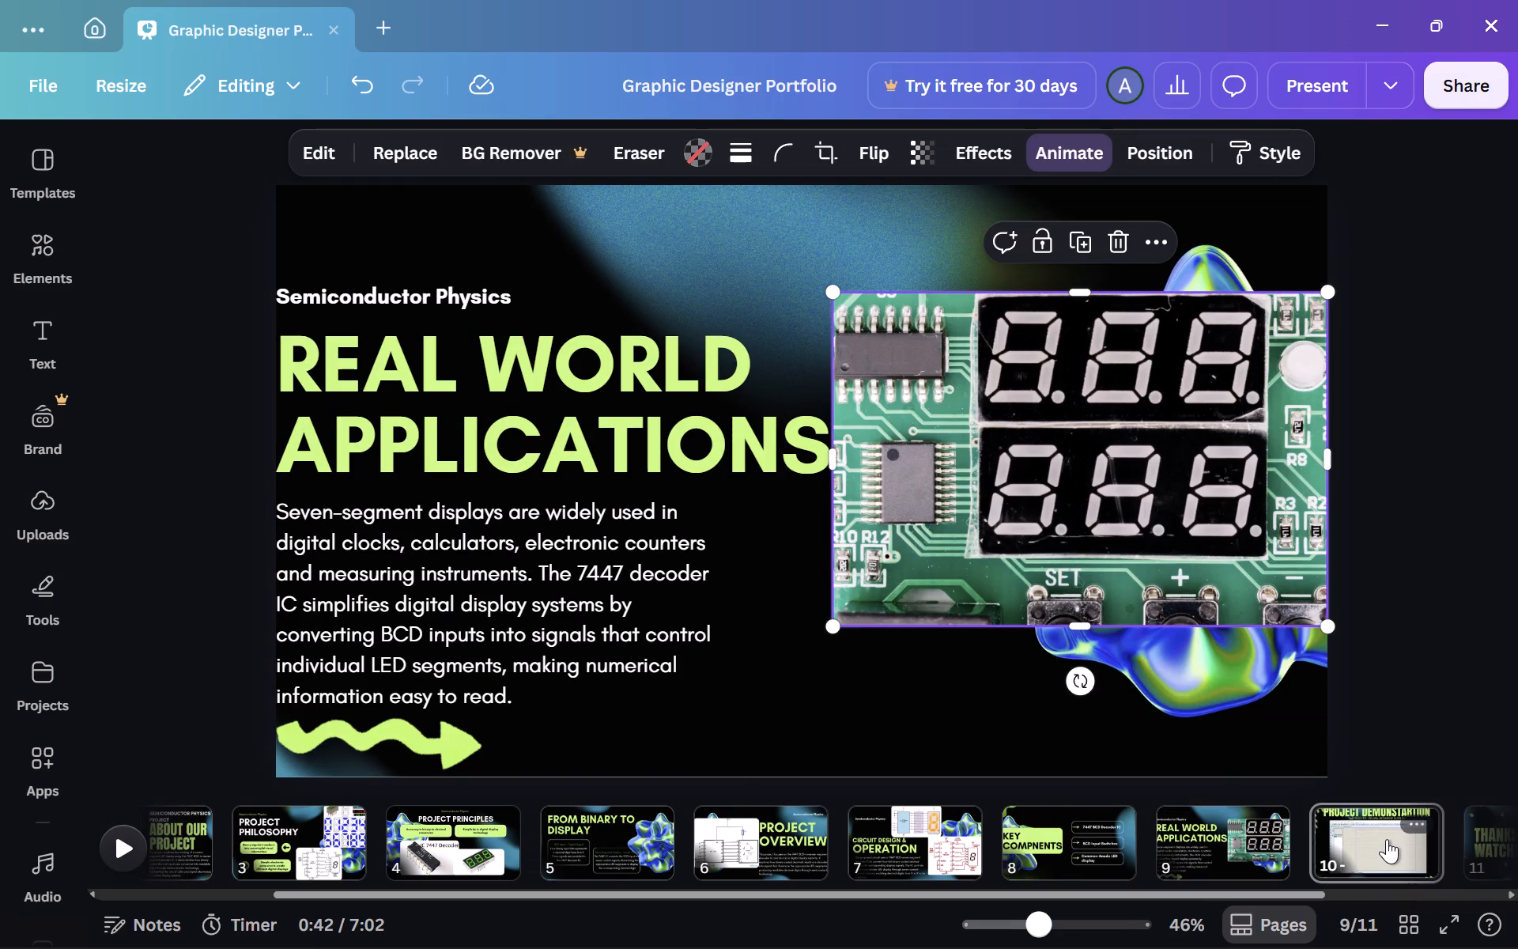
{"action": "left_click", "coordinate": [986, 573]}
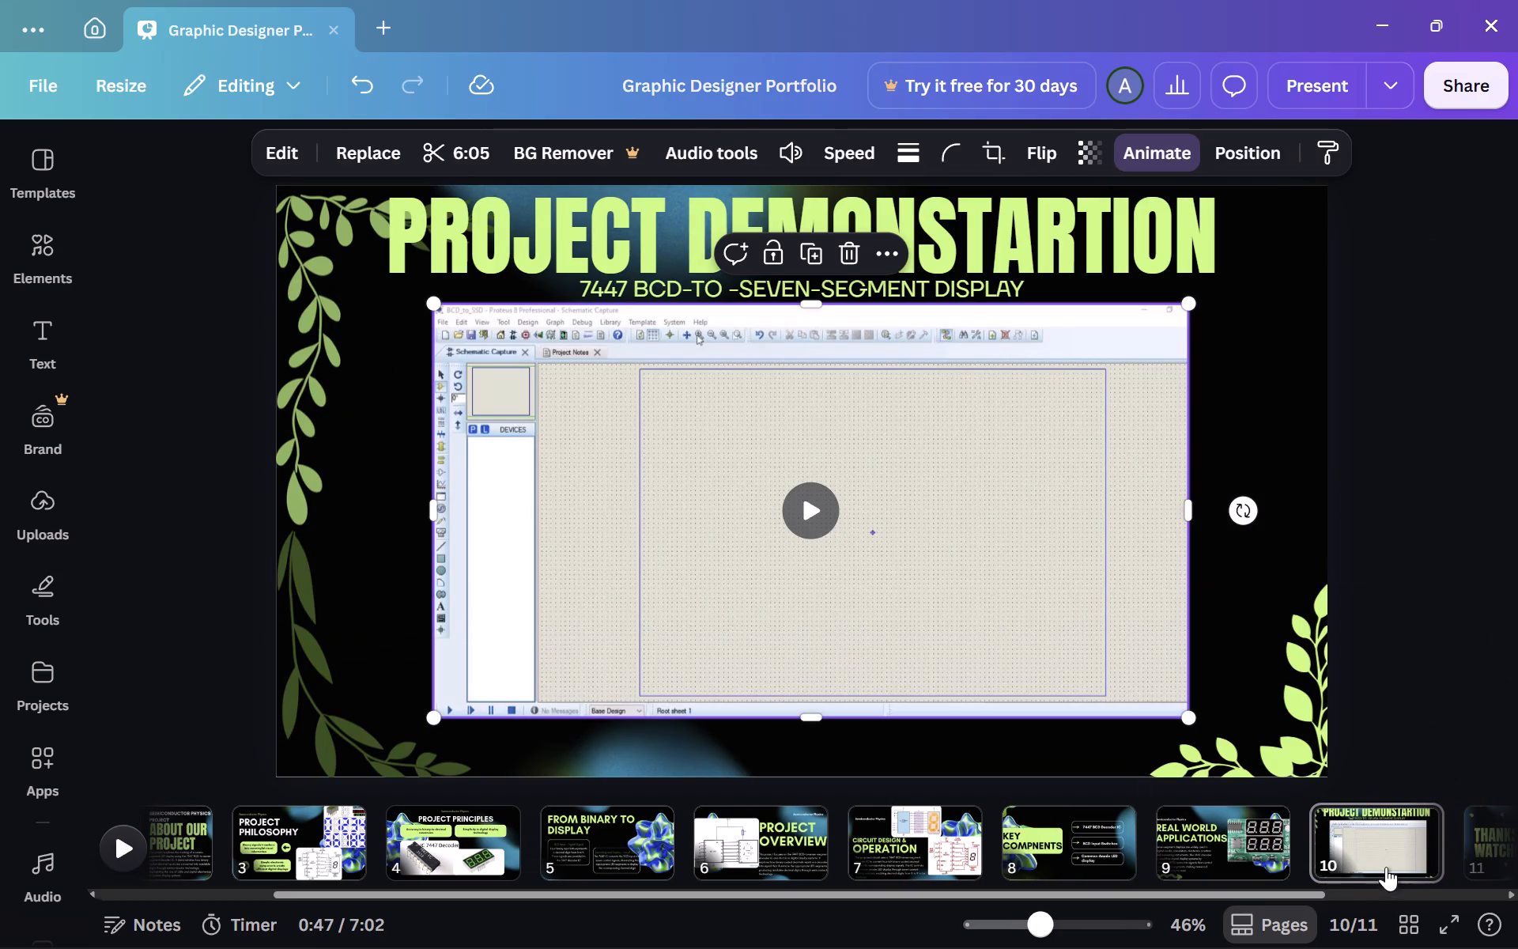
{"action": "scroll", "coordinate": [1373, 879], "scroll_direction": "down", "scroll_amount": 2}
{"action": "left_click", "coordinate": [1282, 810]}
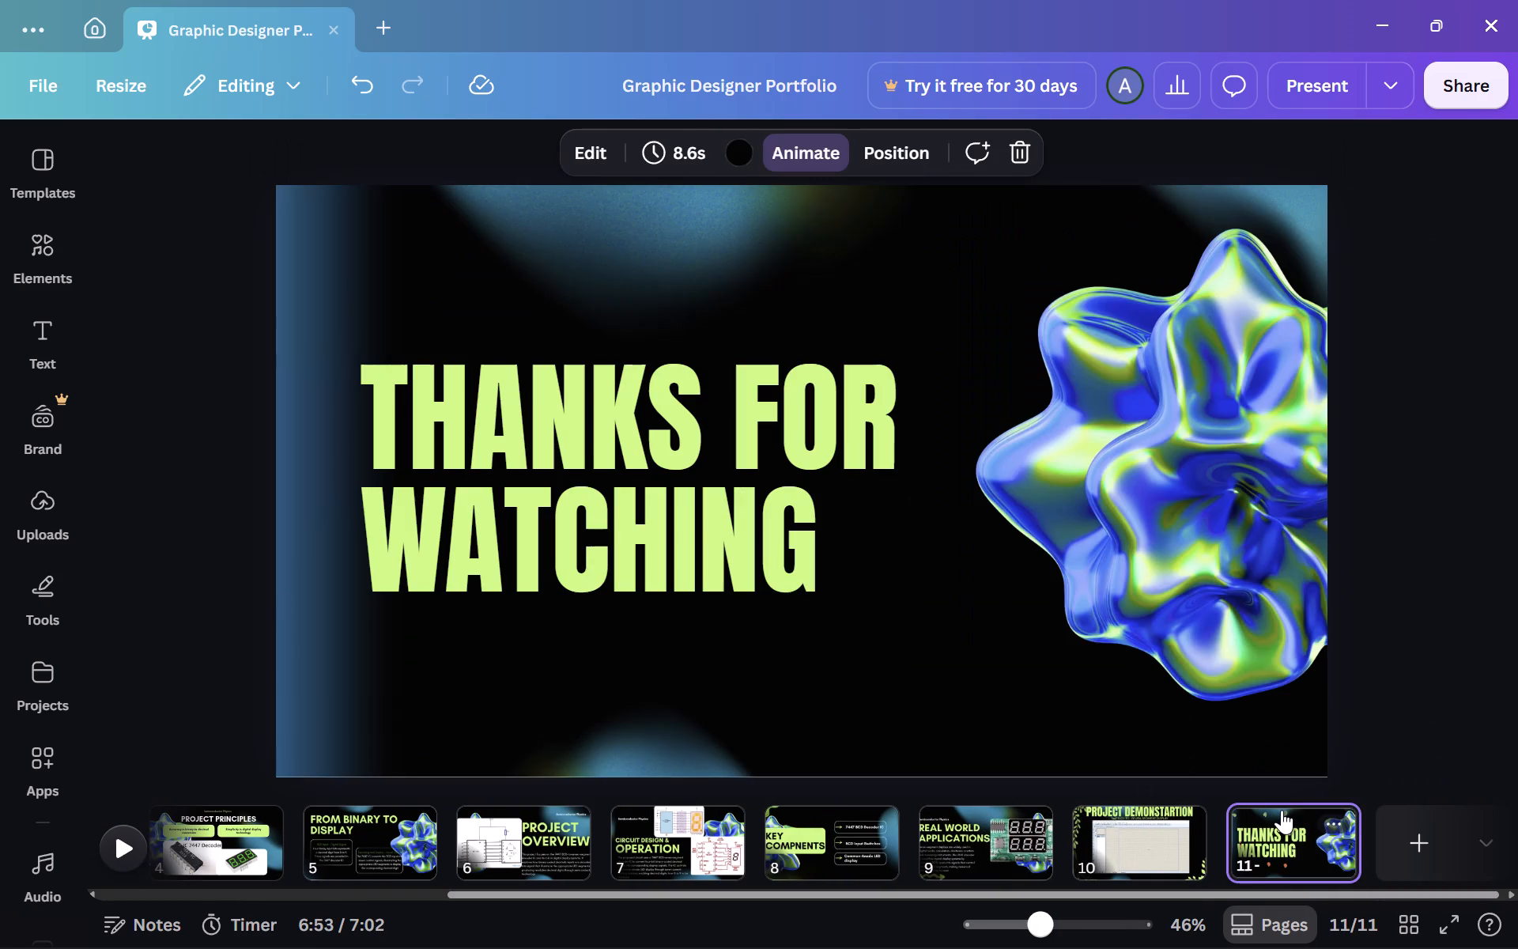
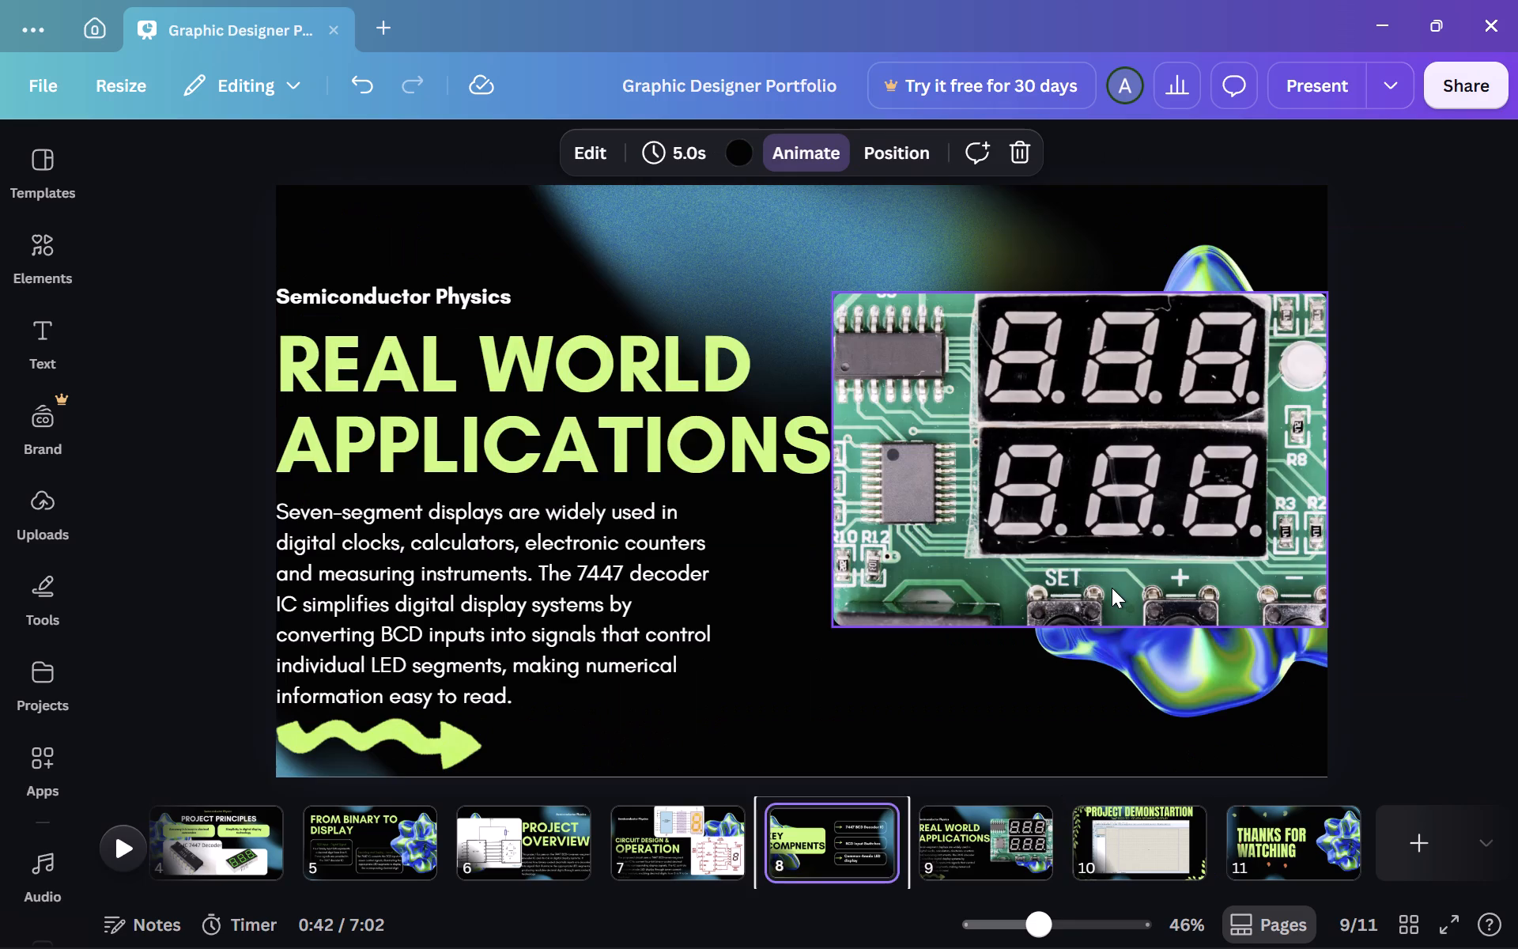
Look back through the slides from the real-world applications slide to the opening title slide, checking each slide's content and layout.
{"action": "key", "text": "Right"}
{"action": "key", "text": "Right"}
{"action": "key", "text": "Left"}
{"action": "key", "text": "Left"}
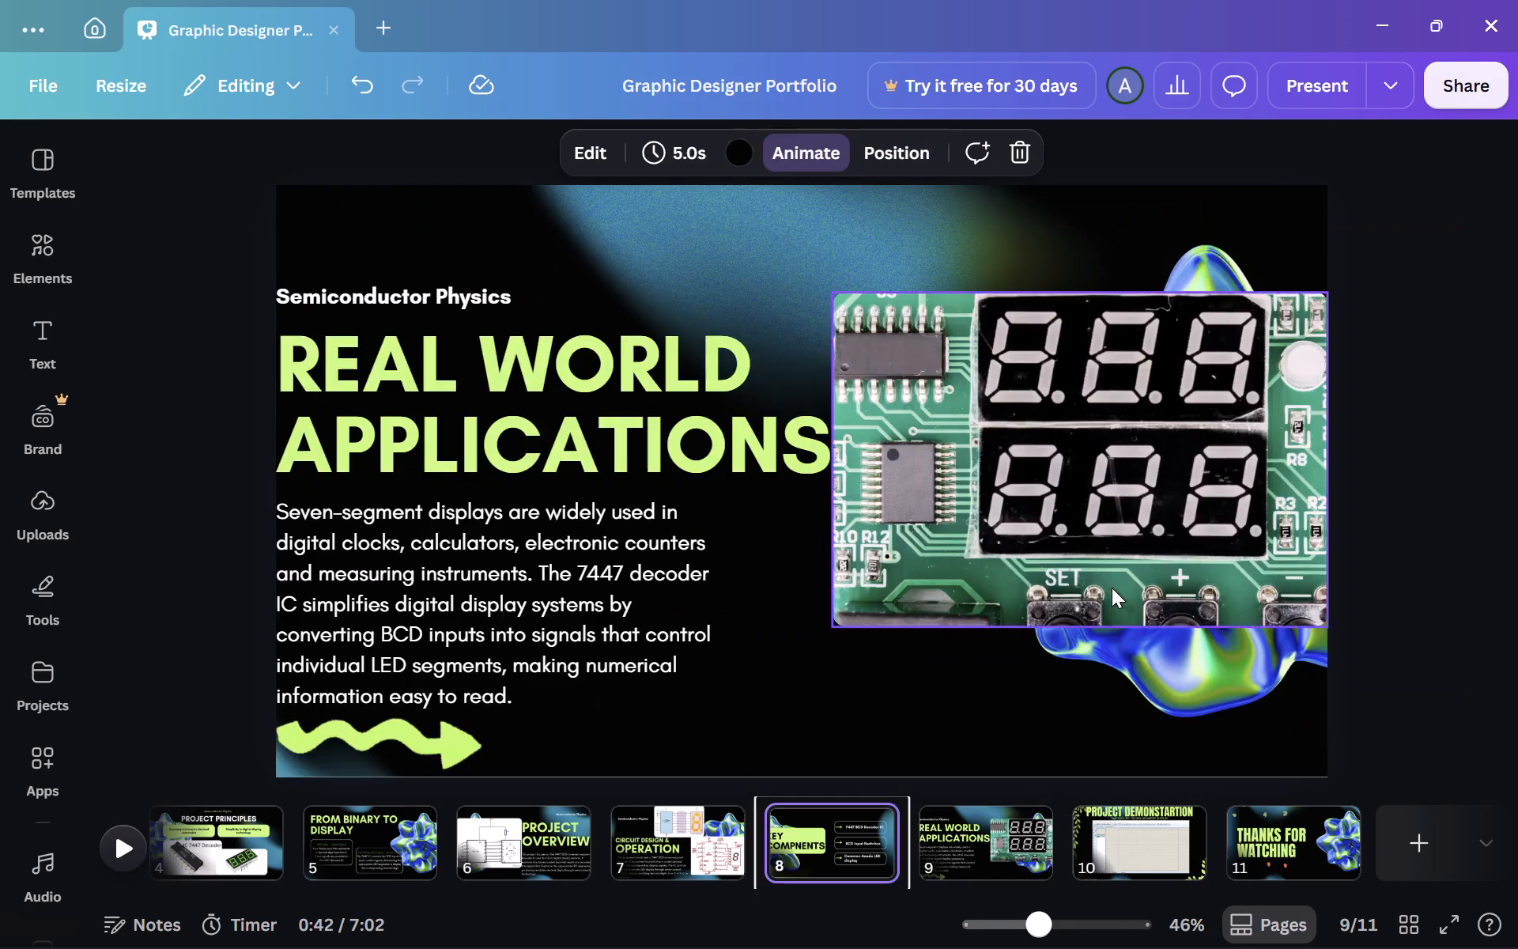
{"action": "key", "text": "Left"}
{"action": "key", "text": "Left"}
{"action": "key", "text": "Left"}
{"action": "key", "text": "Left"}
{"action": "key", "text": "Left"}
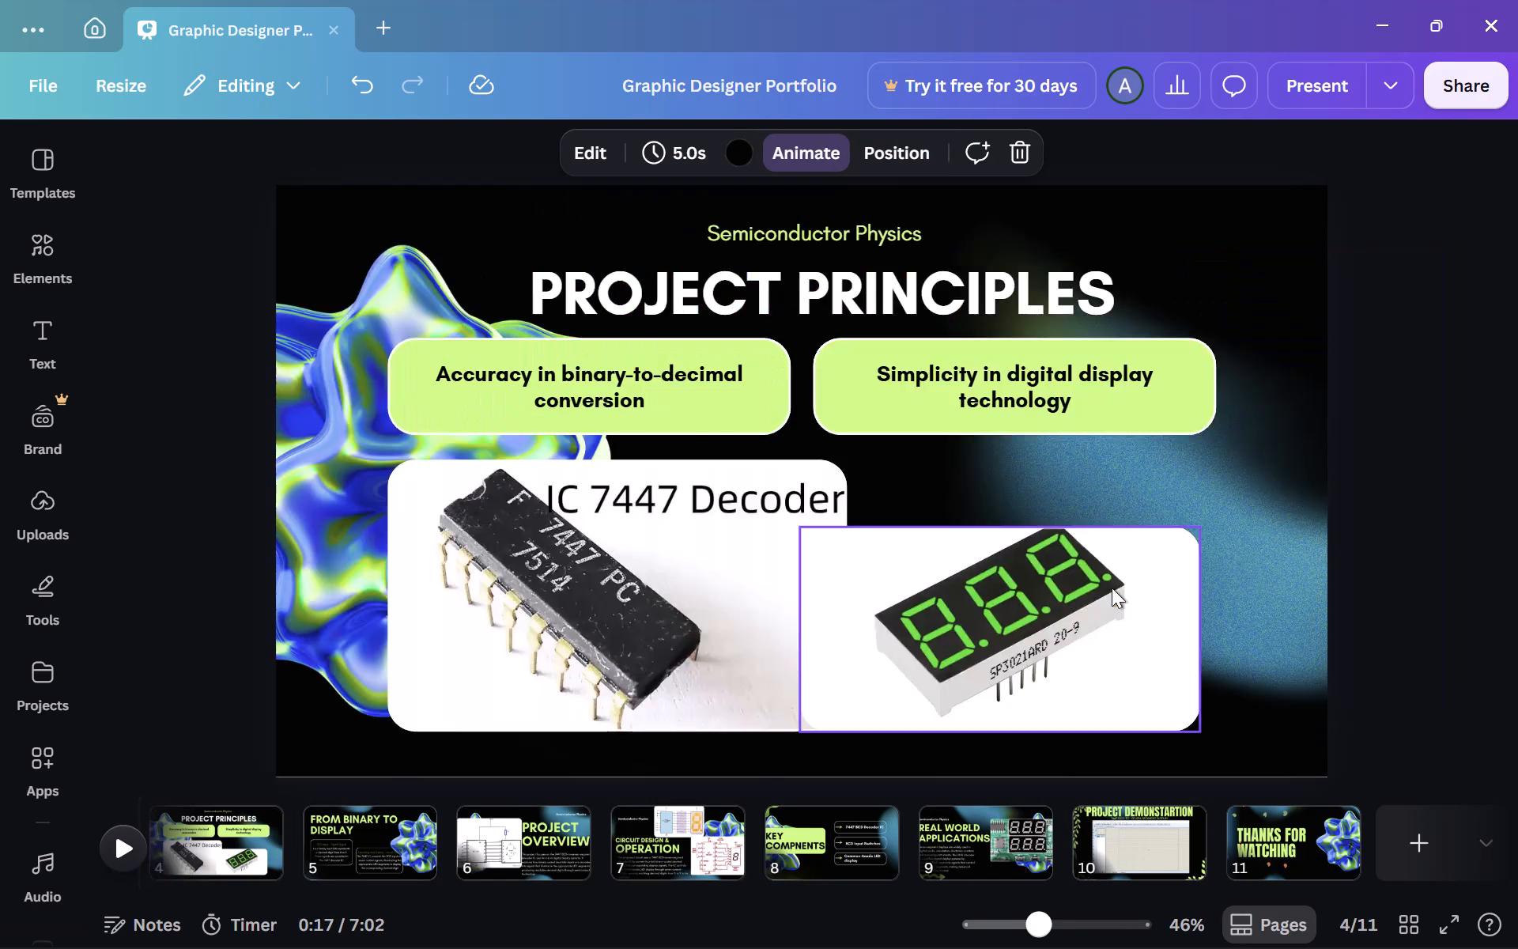
{"action": "key", "text": "Left"}
{"action": "key", "text": "Left"}
{"action": "key", "text": "Left"}
{"action": "key", "text": "Left"}
{"action": "key", "text": "Left"}
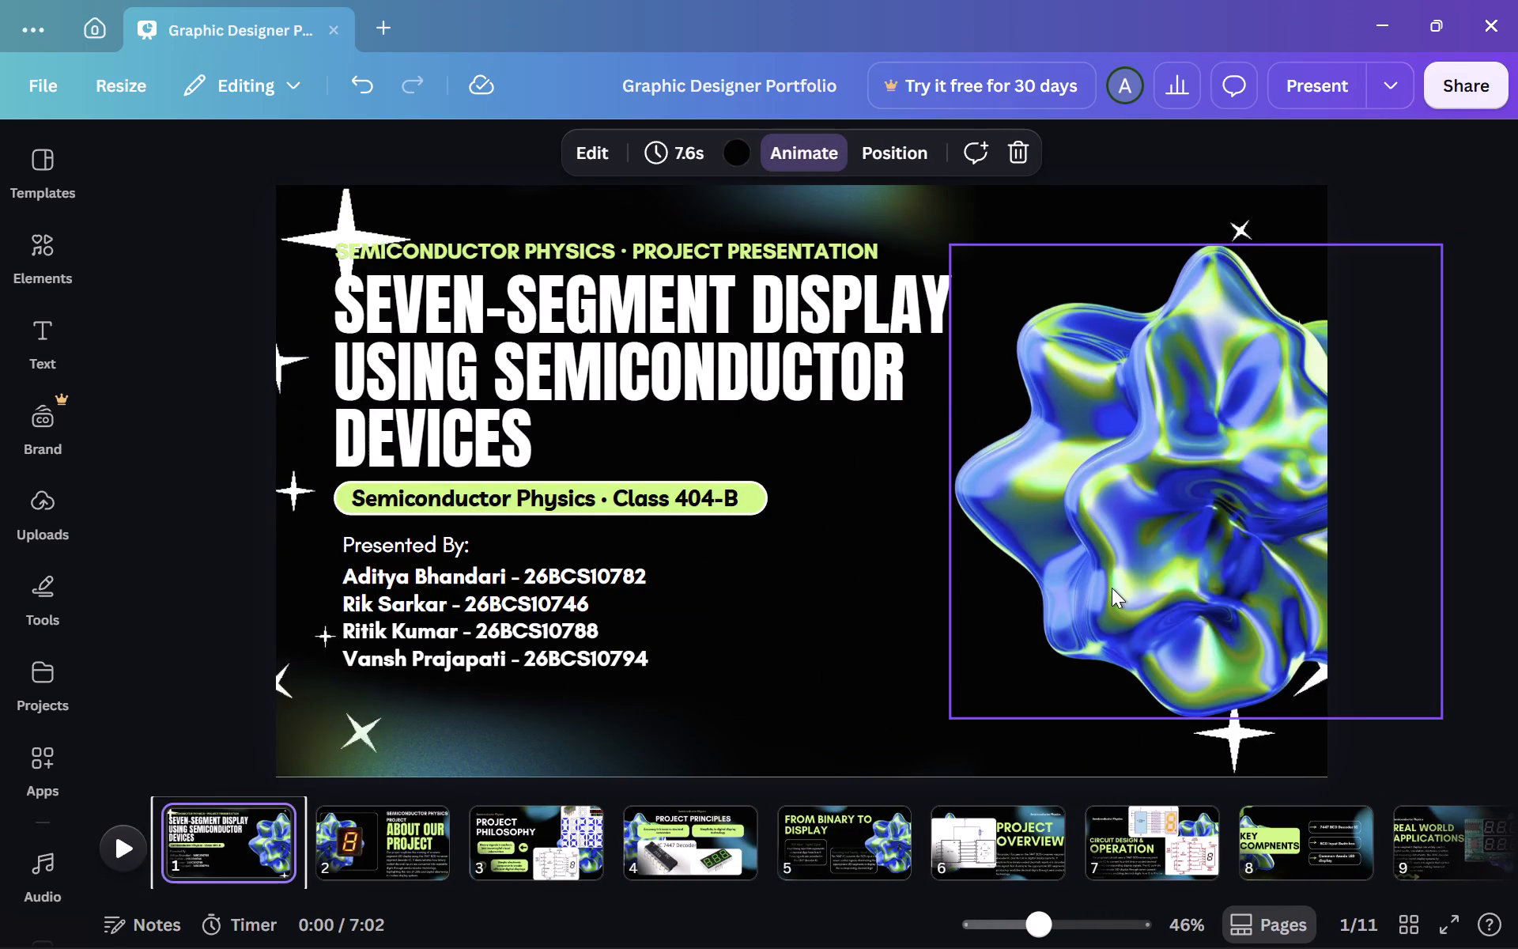
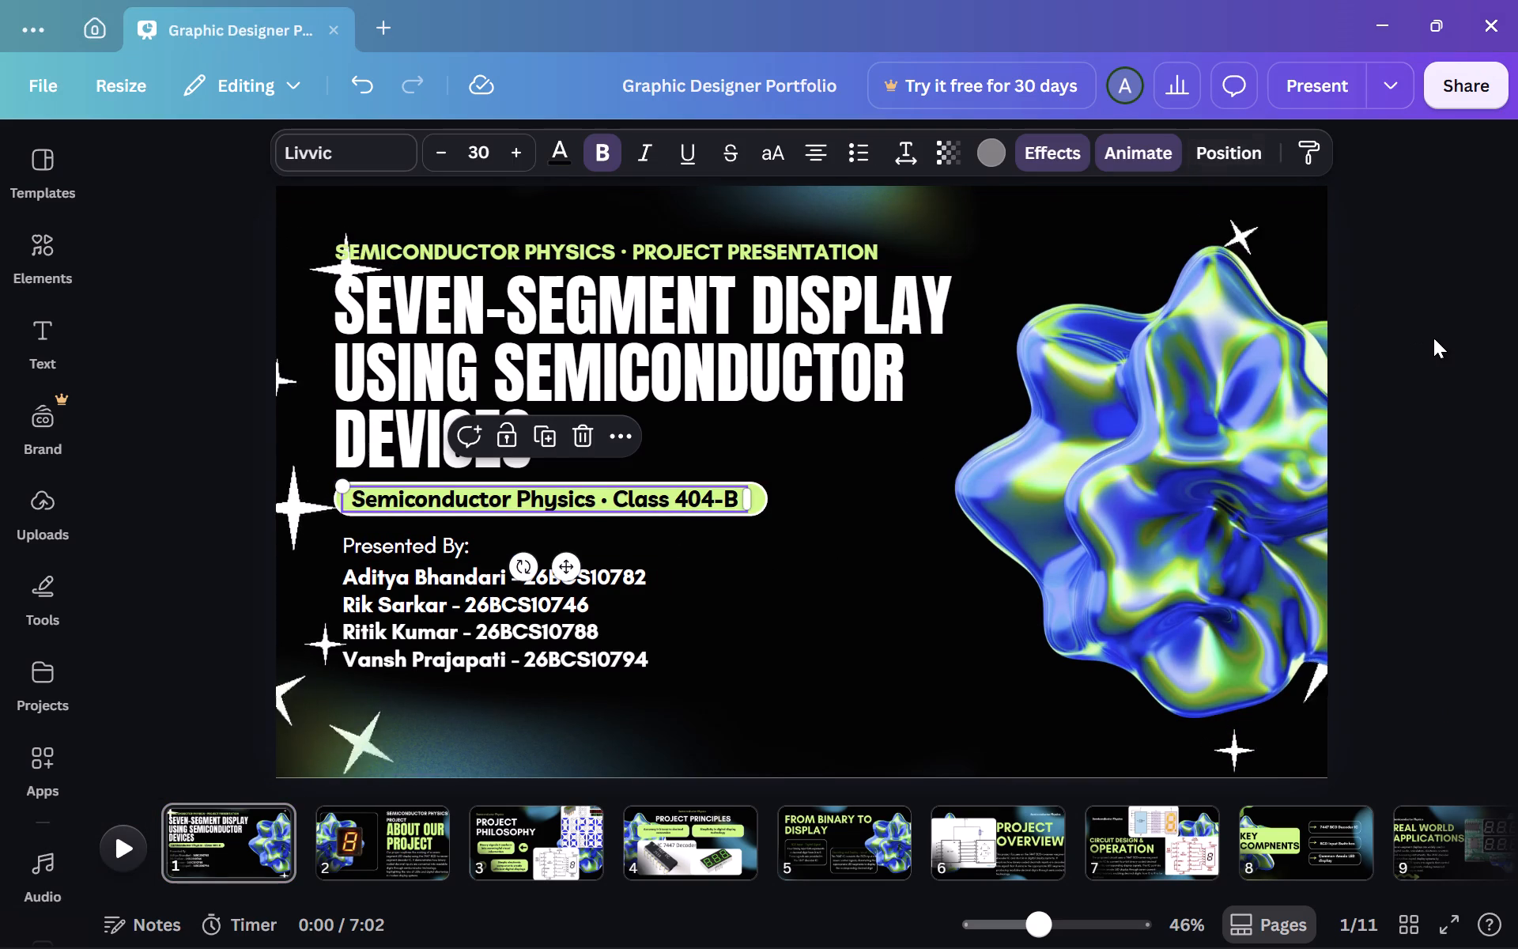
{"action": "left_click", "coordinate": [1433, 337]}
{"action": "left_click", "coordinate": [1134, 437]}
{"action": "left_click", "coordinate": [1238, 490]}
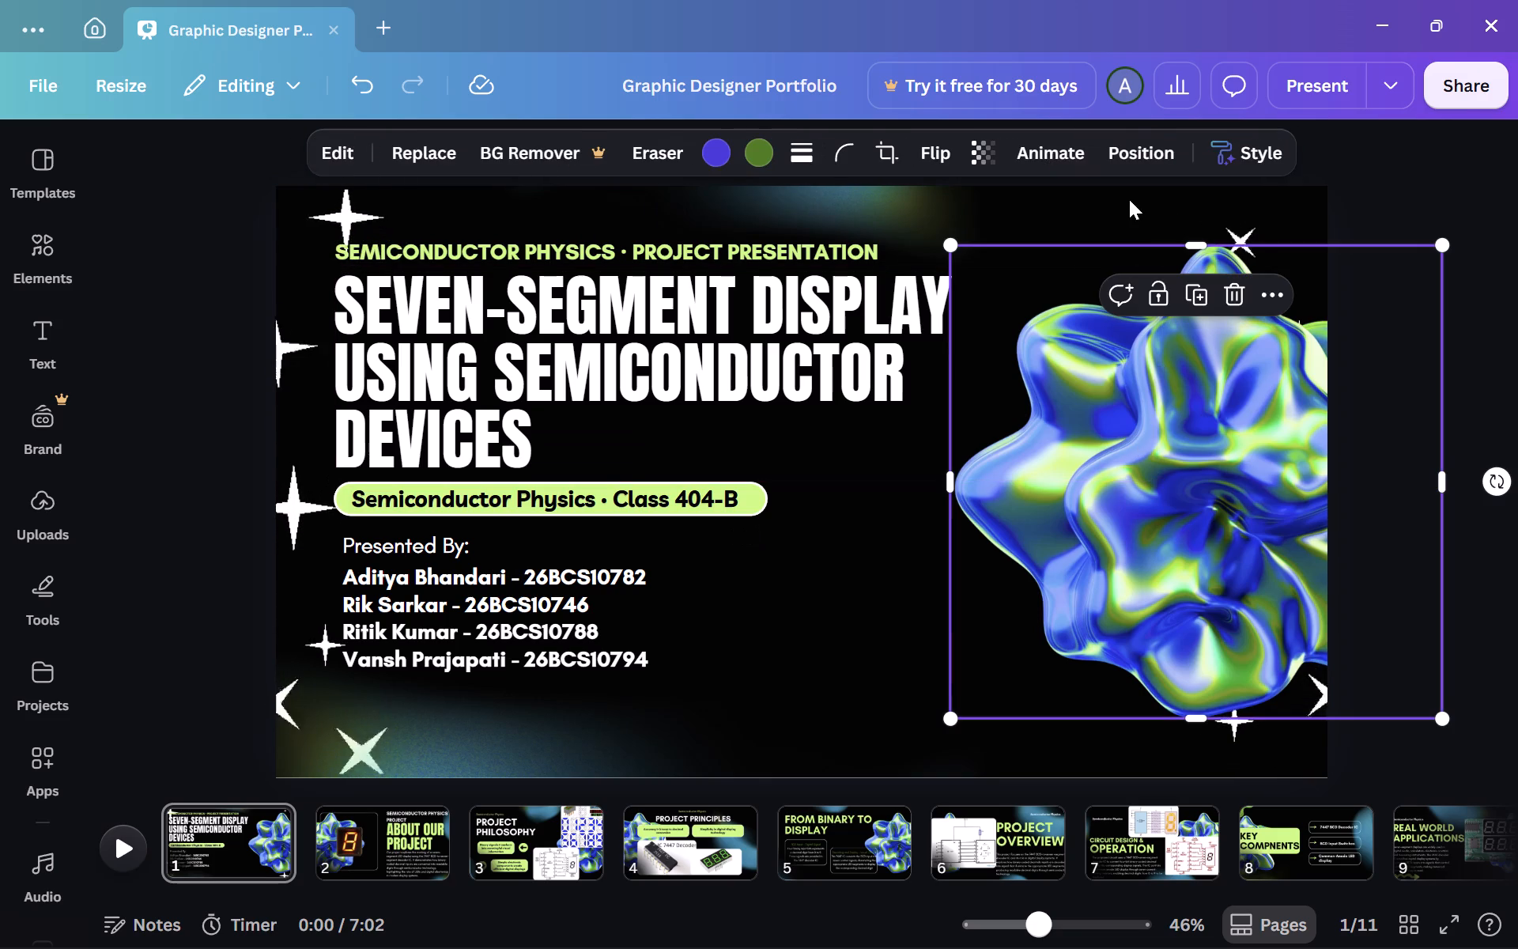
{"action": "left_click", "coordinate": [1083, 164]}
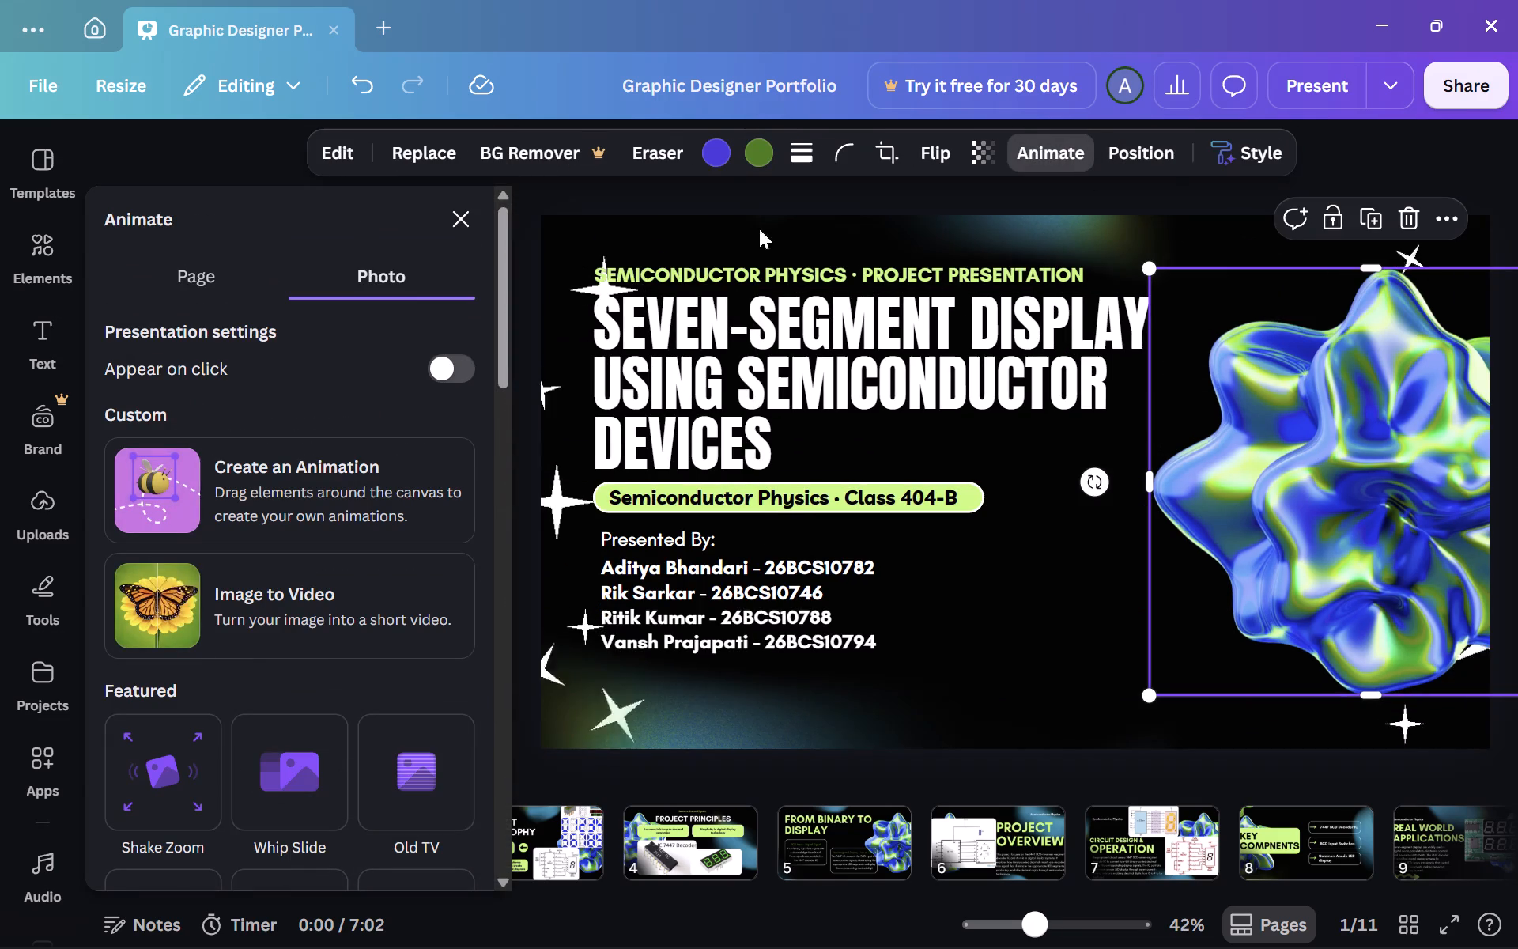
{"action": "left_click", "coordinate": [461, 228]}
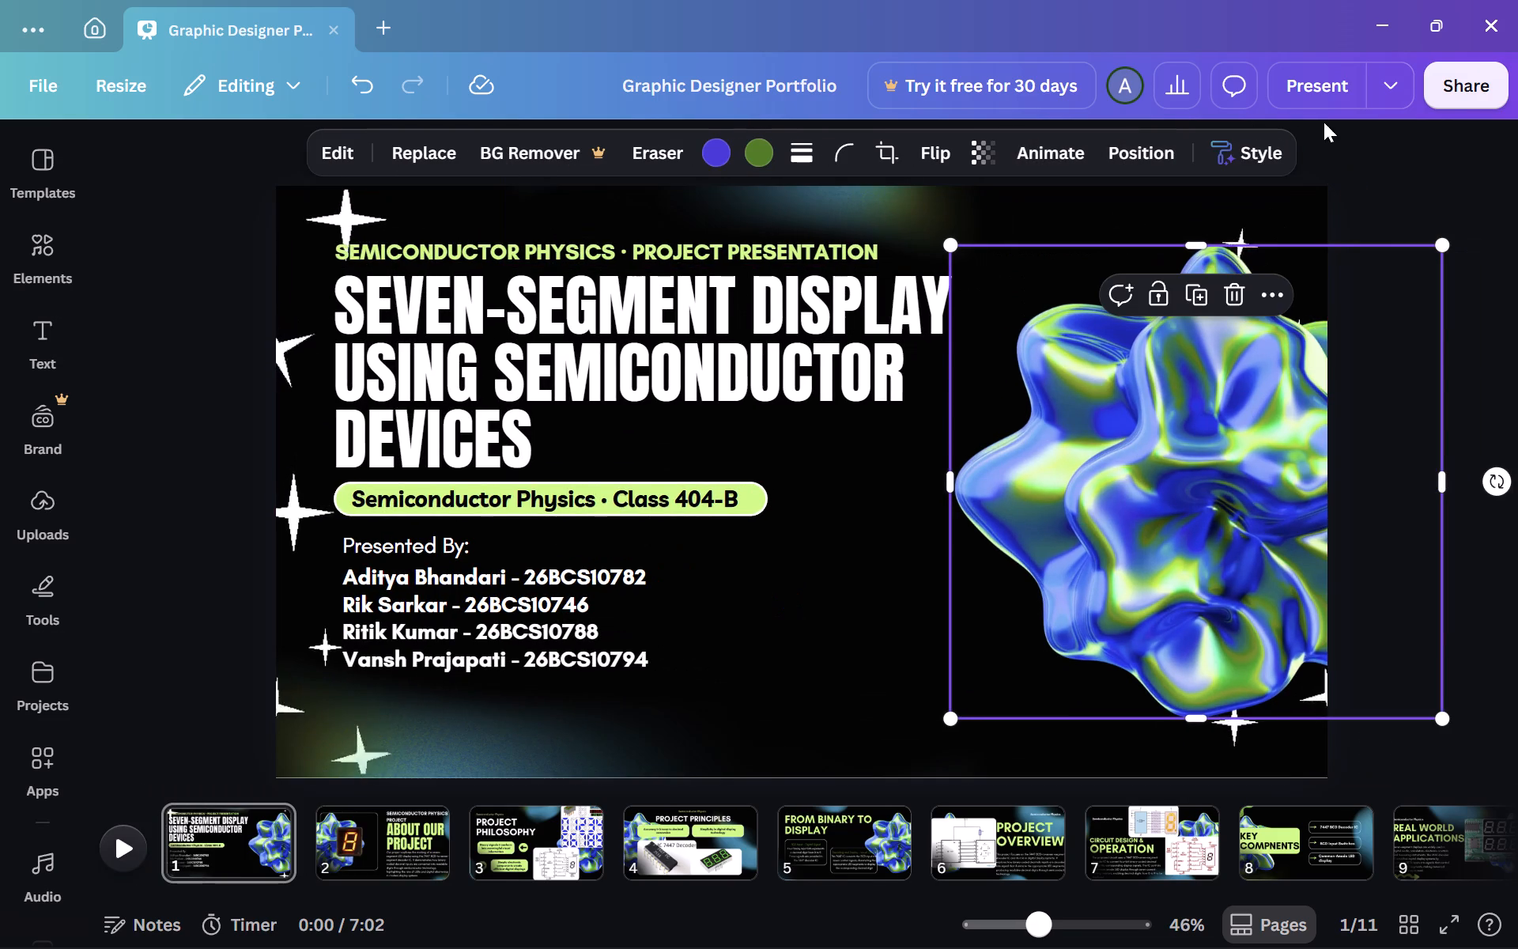
Preview the title slide in full-screen presentation mode, and return to editing.
{"action": "left_click", "coordinate": [1326, 79]}
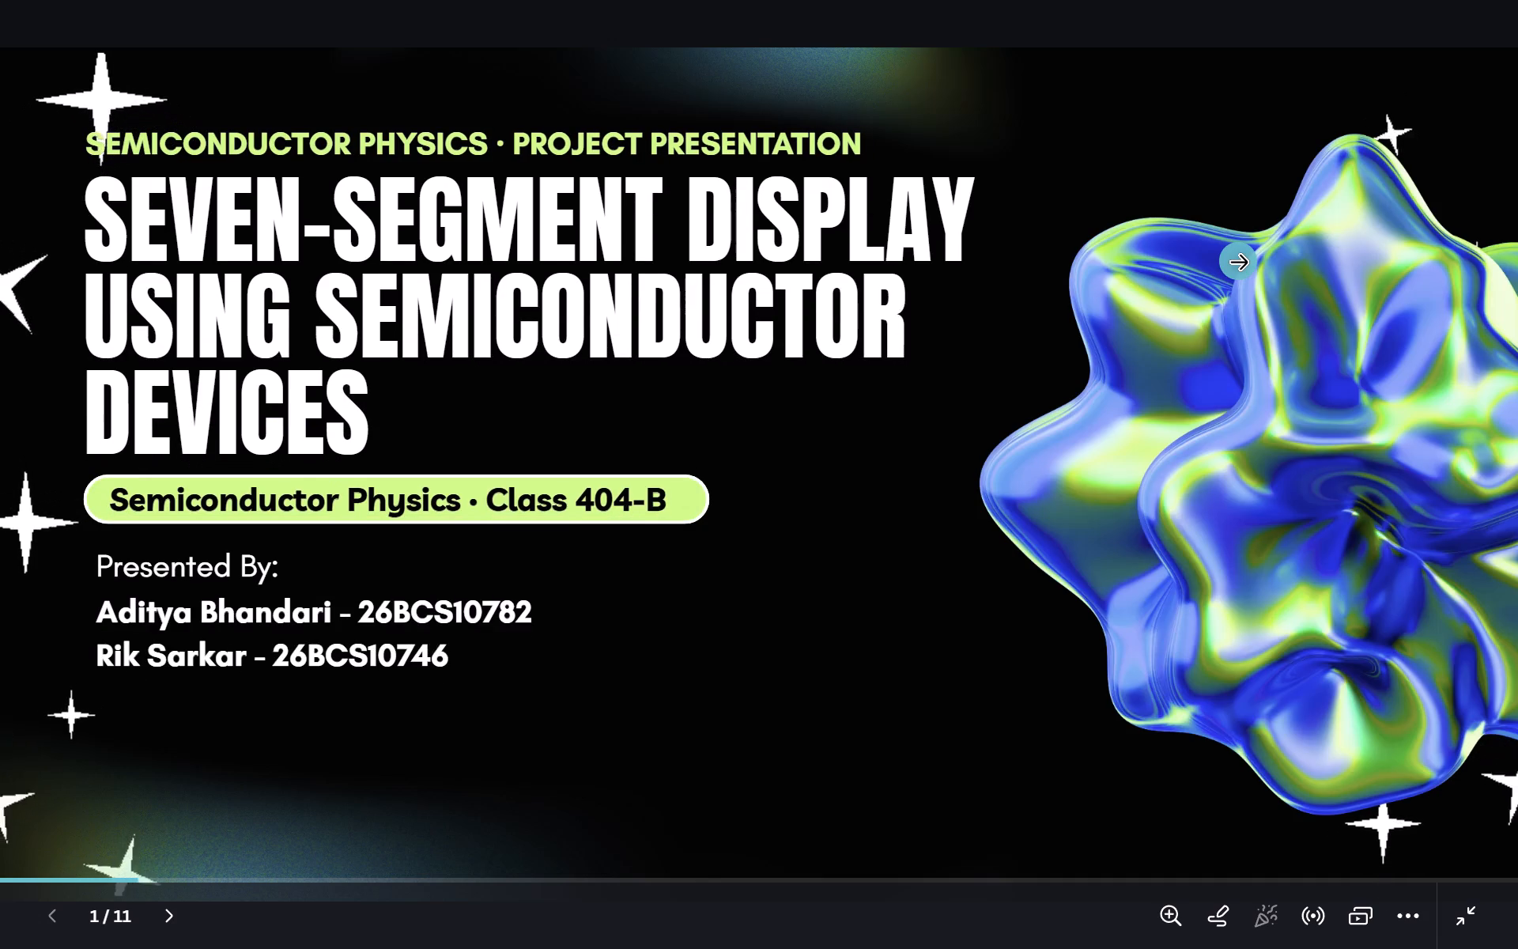
{"action": "key", "text": "Escape"}
Apply the Fade animation to the blue-green 3D shape image on the title slide.
{"action": "left_click", "coordinate": [1212, 400]}
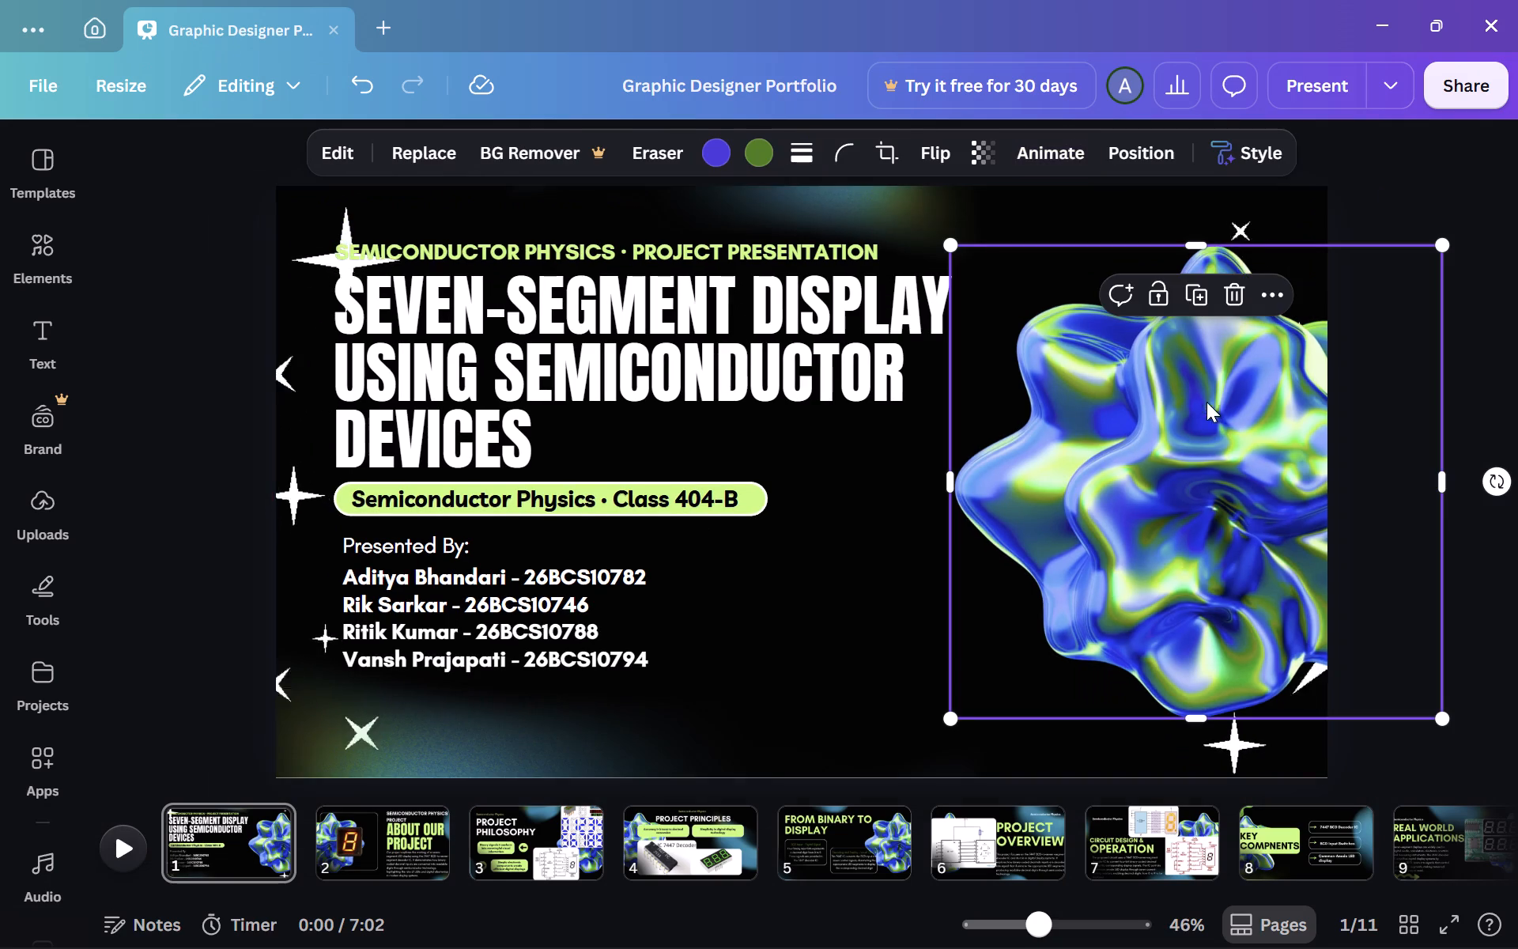
{"action": "left_click", "coordinate": [1048, 152]}
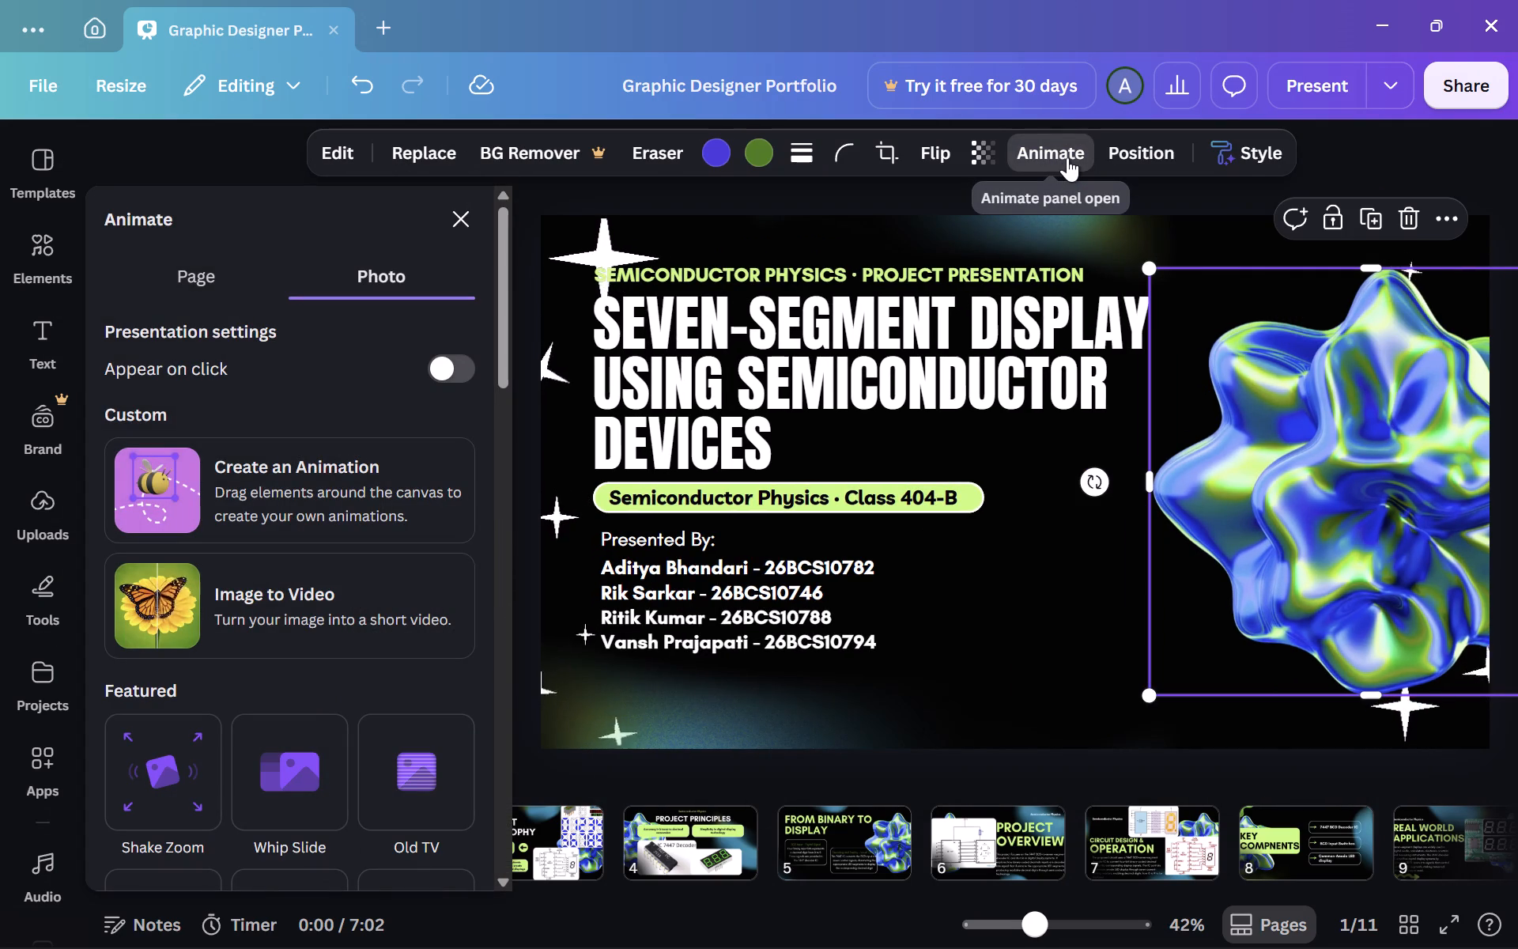
{"action": "scroll", "coordinate": [381, 490], "scroll_direction": "down", "scroll_amount": 2}
{"action": "scroll", "coordinate": [377, 342], "scroll_direction": "up", "scroll_amount": 1}
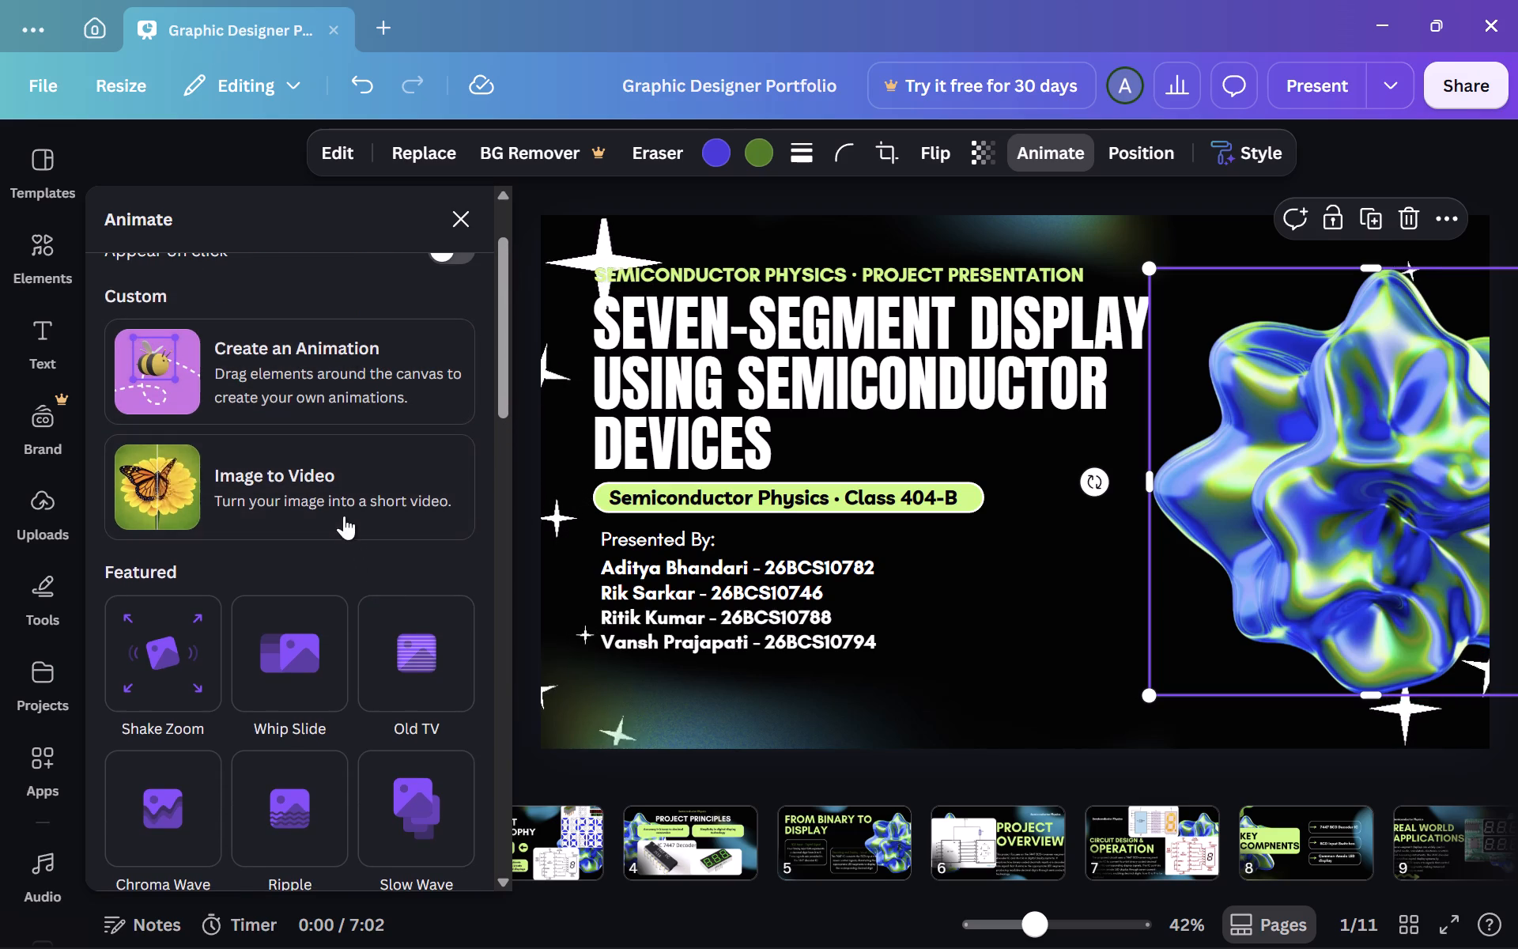
{"action": "scroll", "coordinate": [353, 511], "scroll_direction": "down", "scroll_amount": 1}
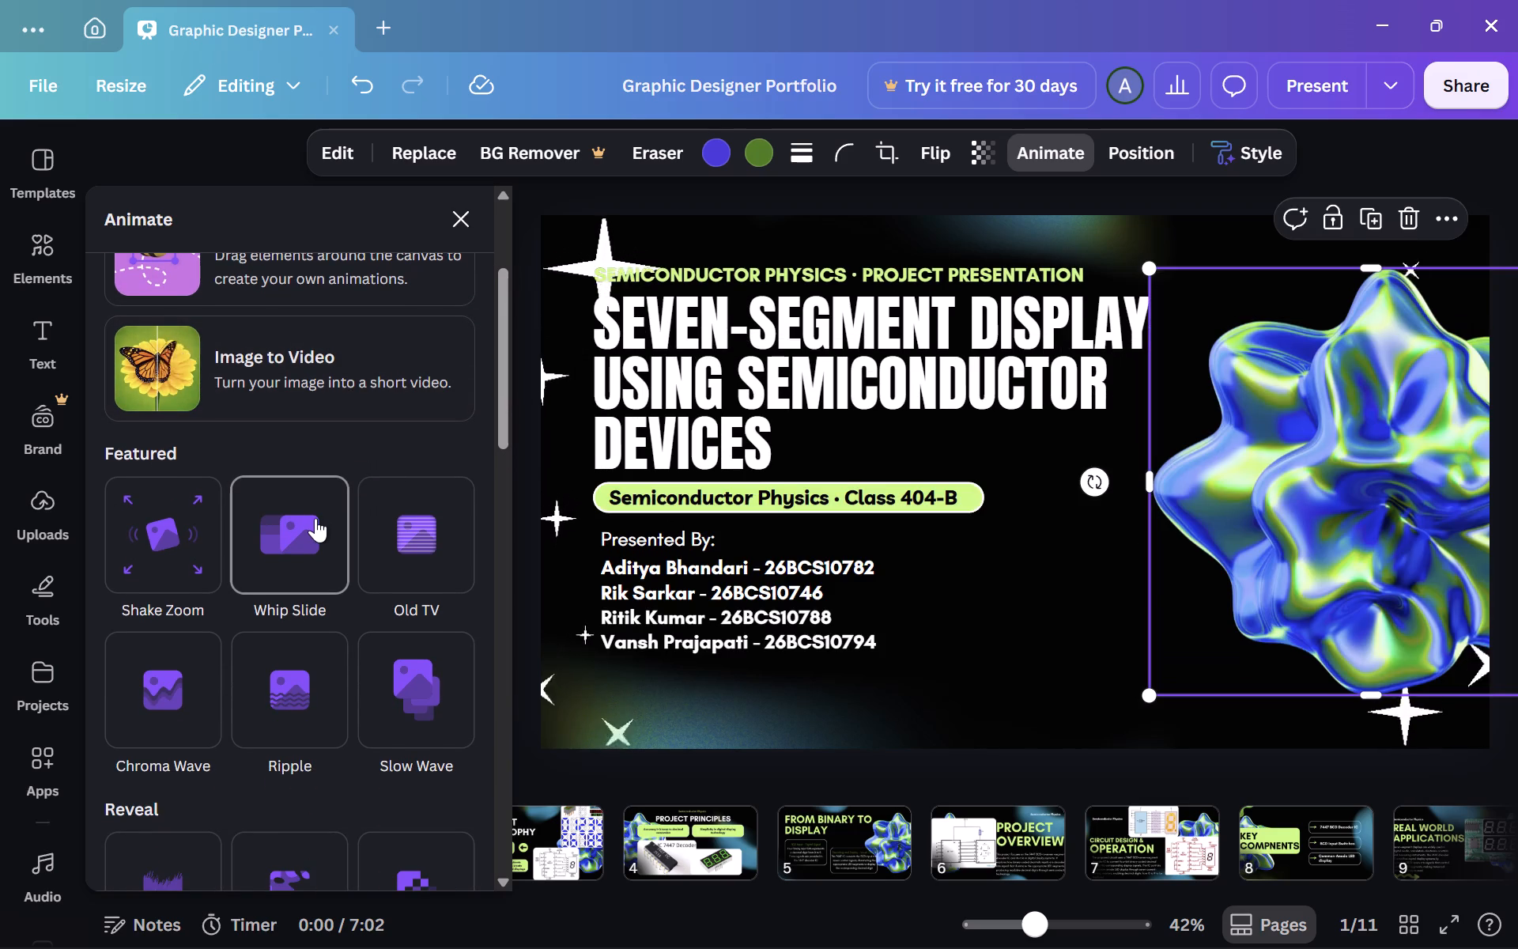
{"action": "scroll", "coordinate": [305, 687], "scroll_direction": "down", "scroll_amount": 2}
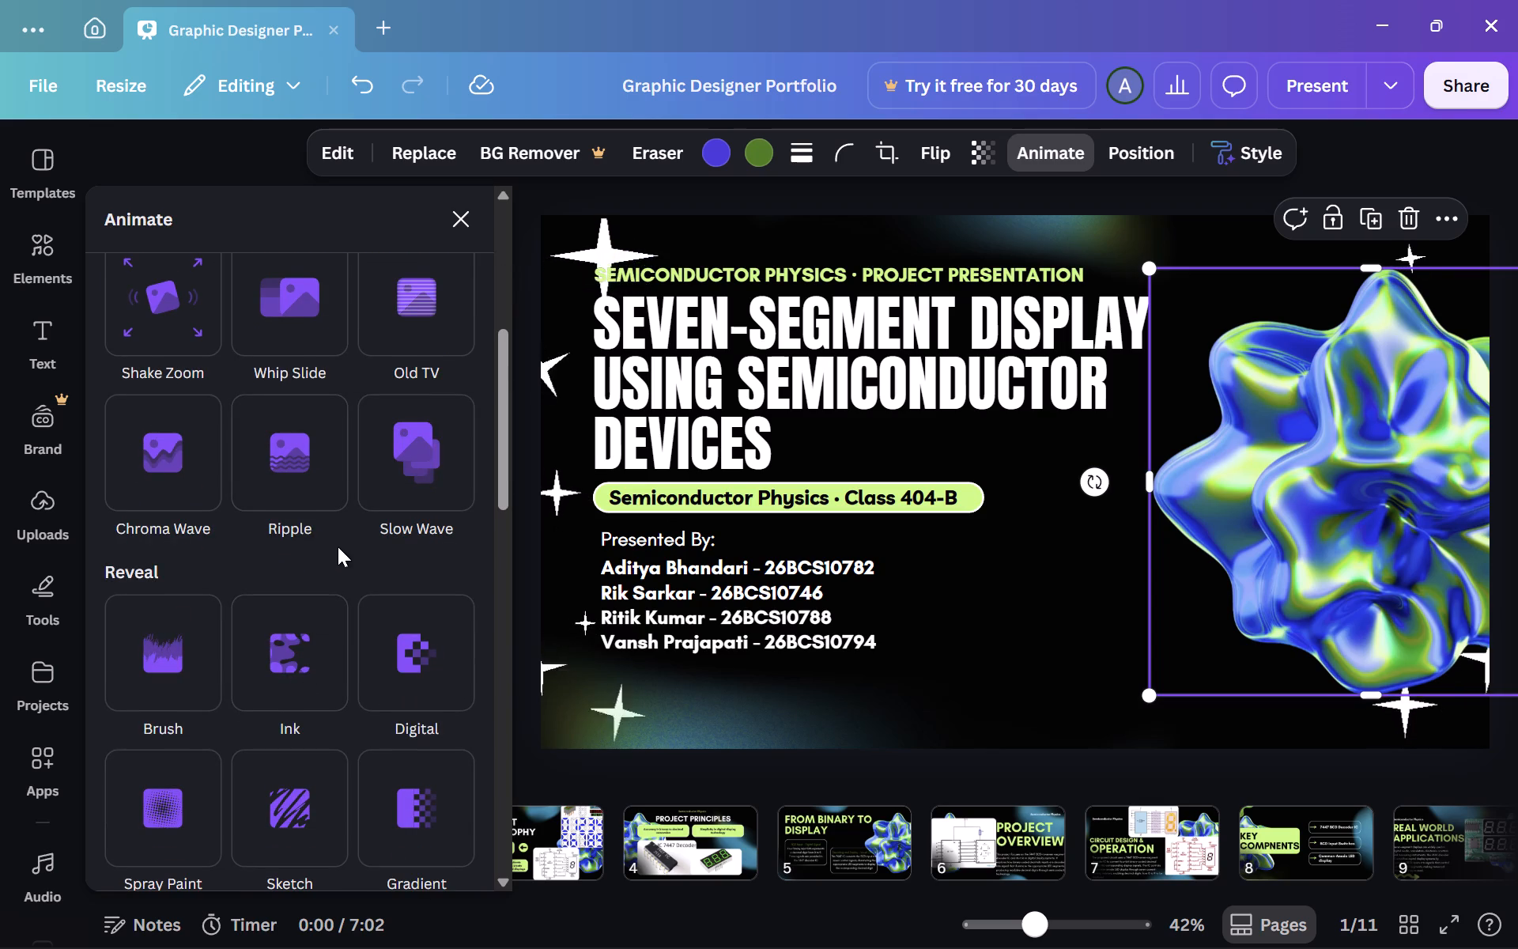
{"action": "scroll", "coordinate": [338, 546], "scroll_direction": "down", "scroll_amount": 3}
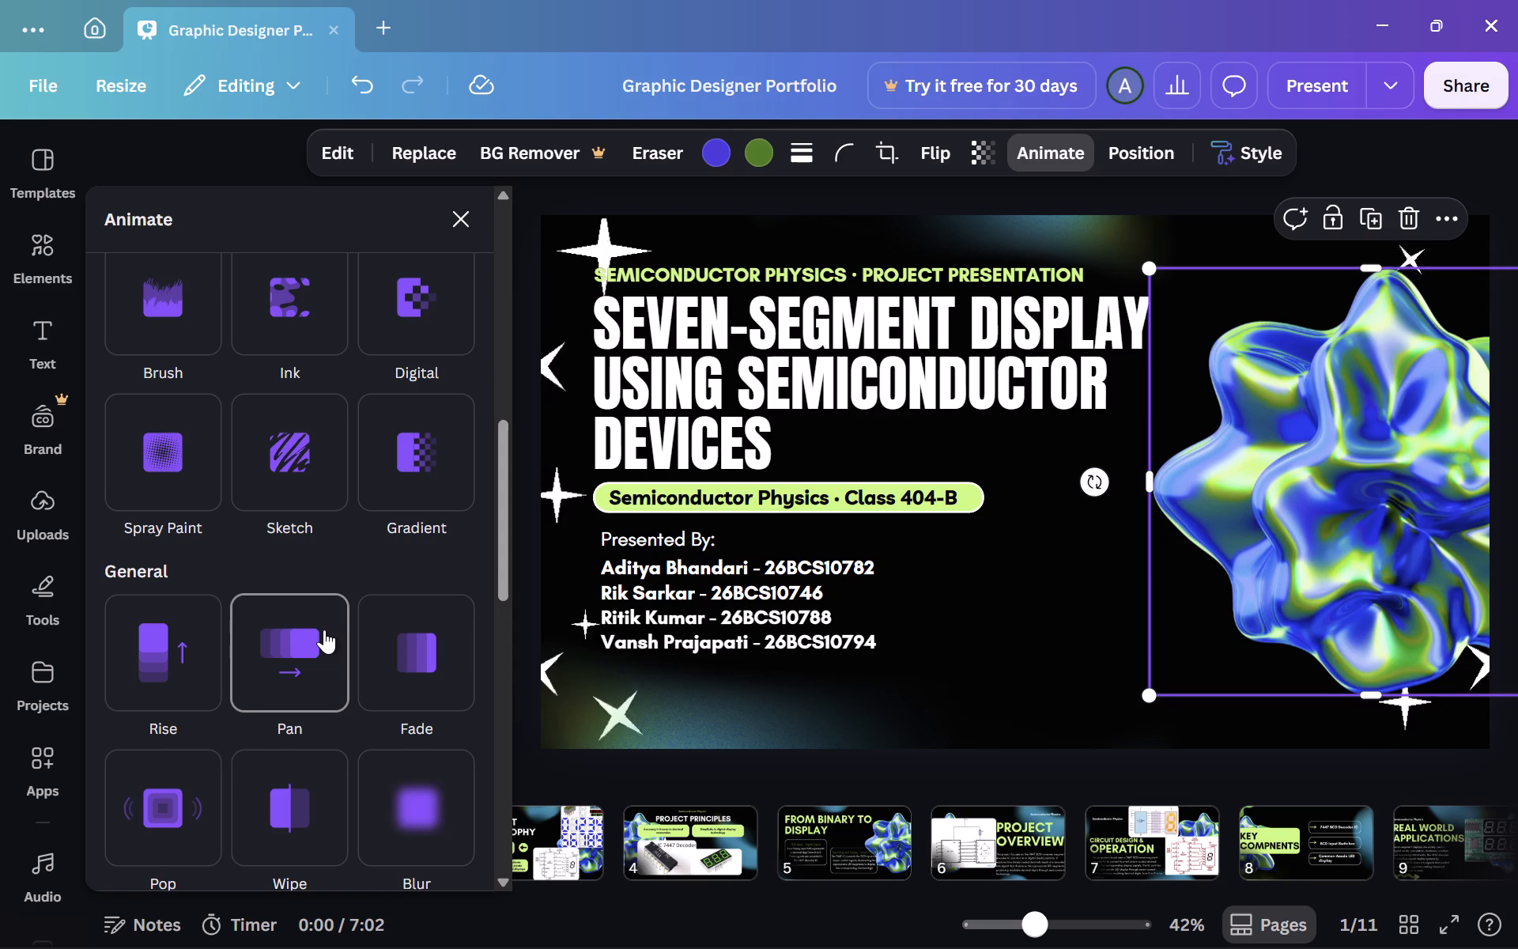
{"action": "right_click", "coordinate": [322, 630]}
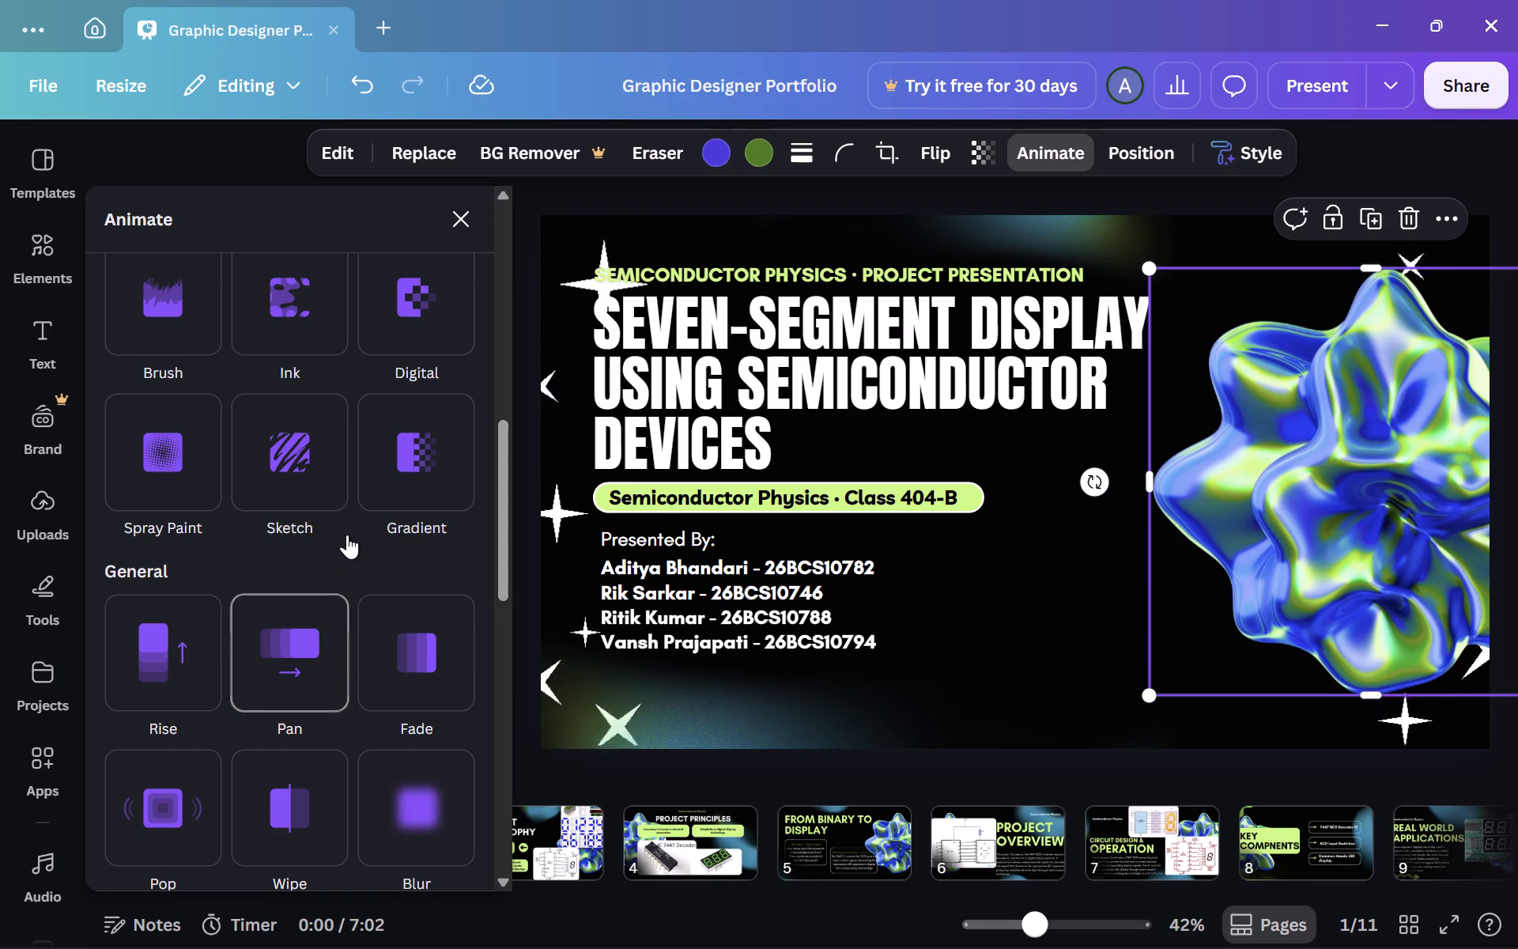
{"action": "scroll", "coordinate": [347, 534], "scroll_direction": "down", "scroll_amount": 2}
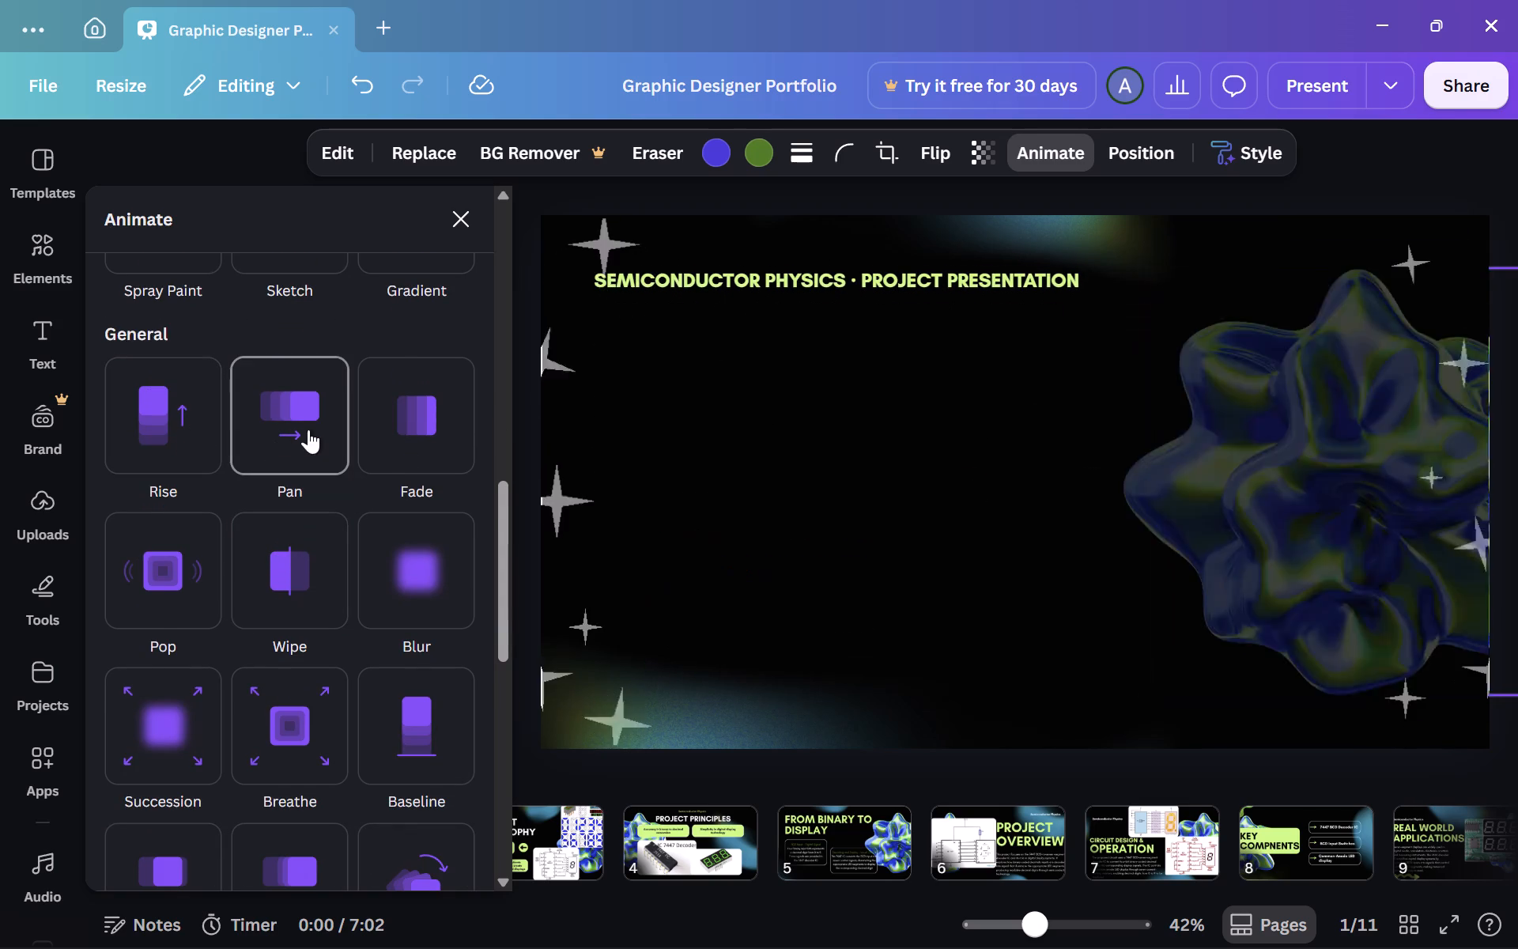
{"action": "left_click", "coordinate": [430, 422]}
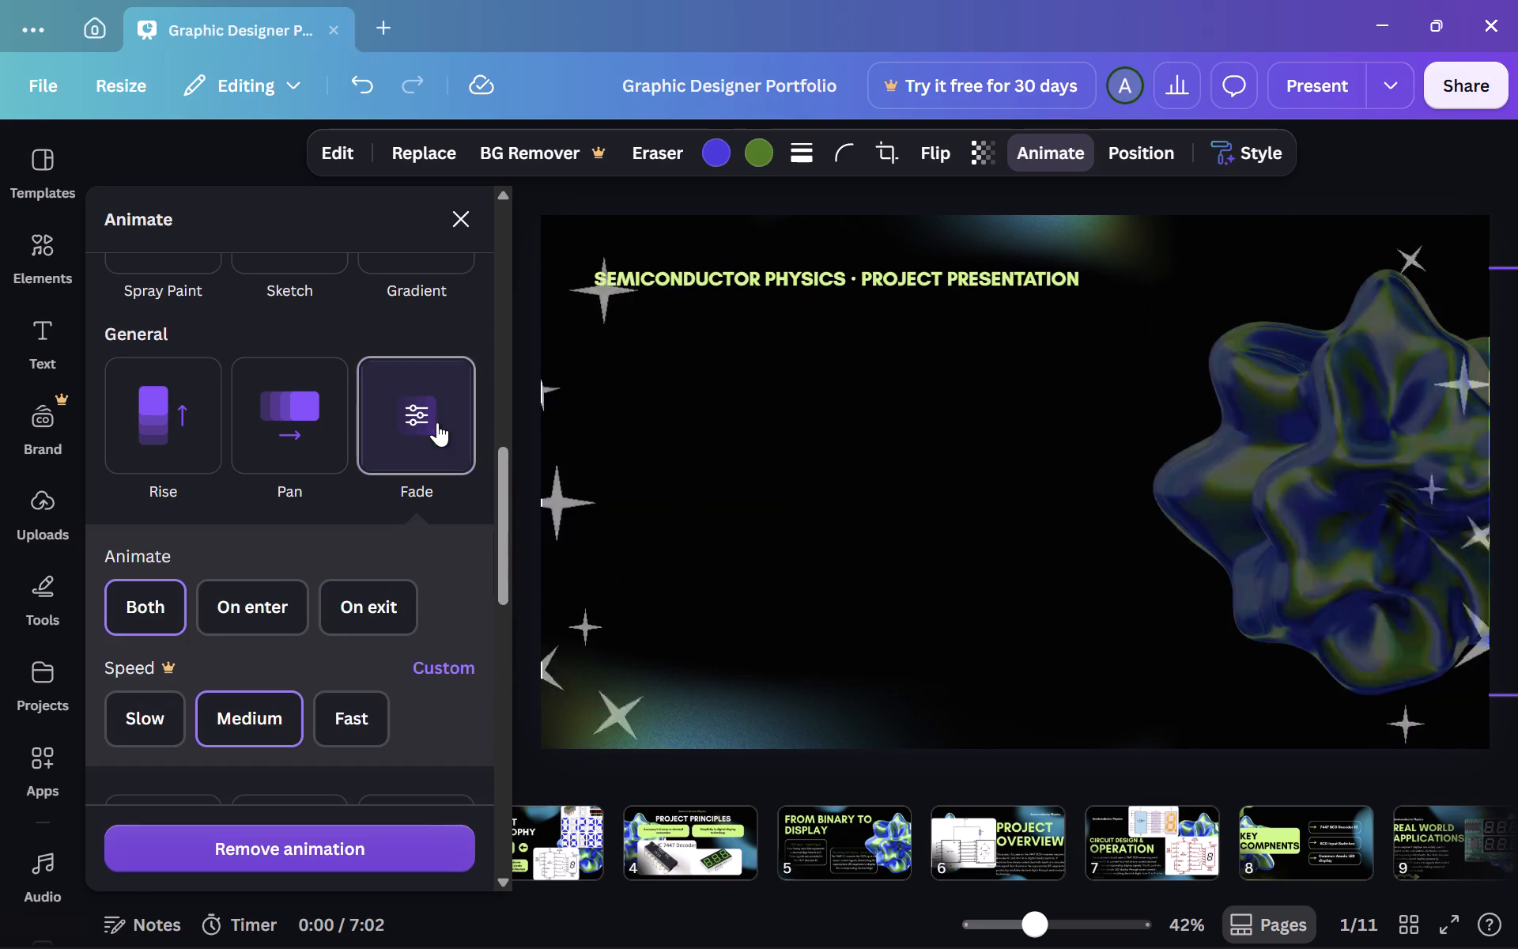
{"action": "left_click", "coordinate": [474, 223]}
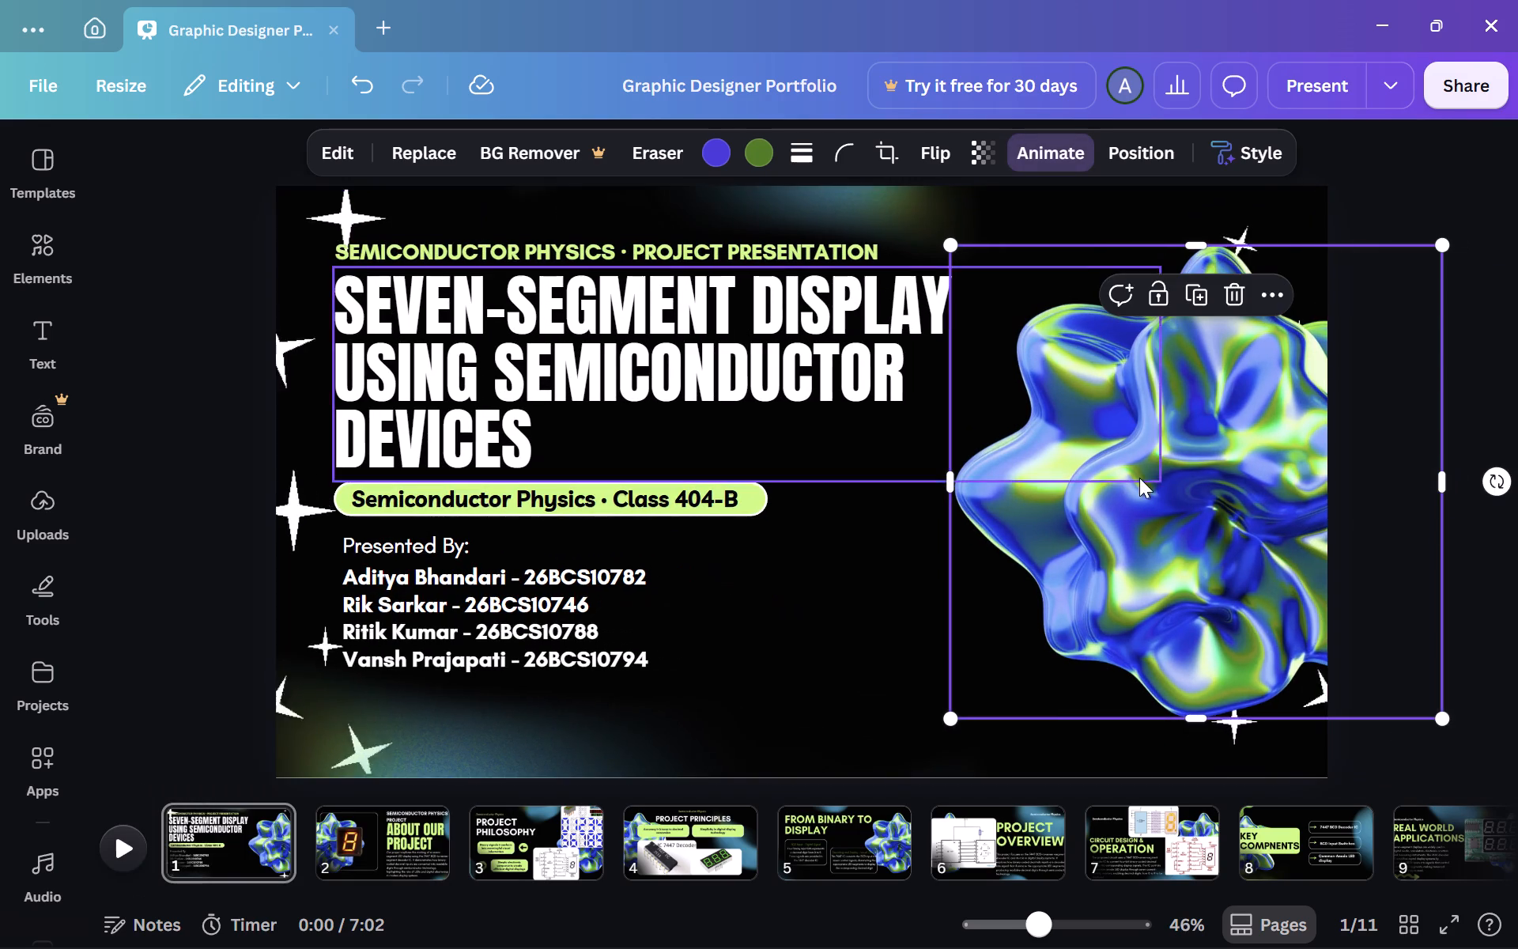
{"action": "left_click", "coordinate": [211, 468]}
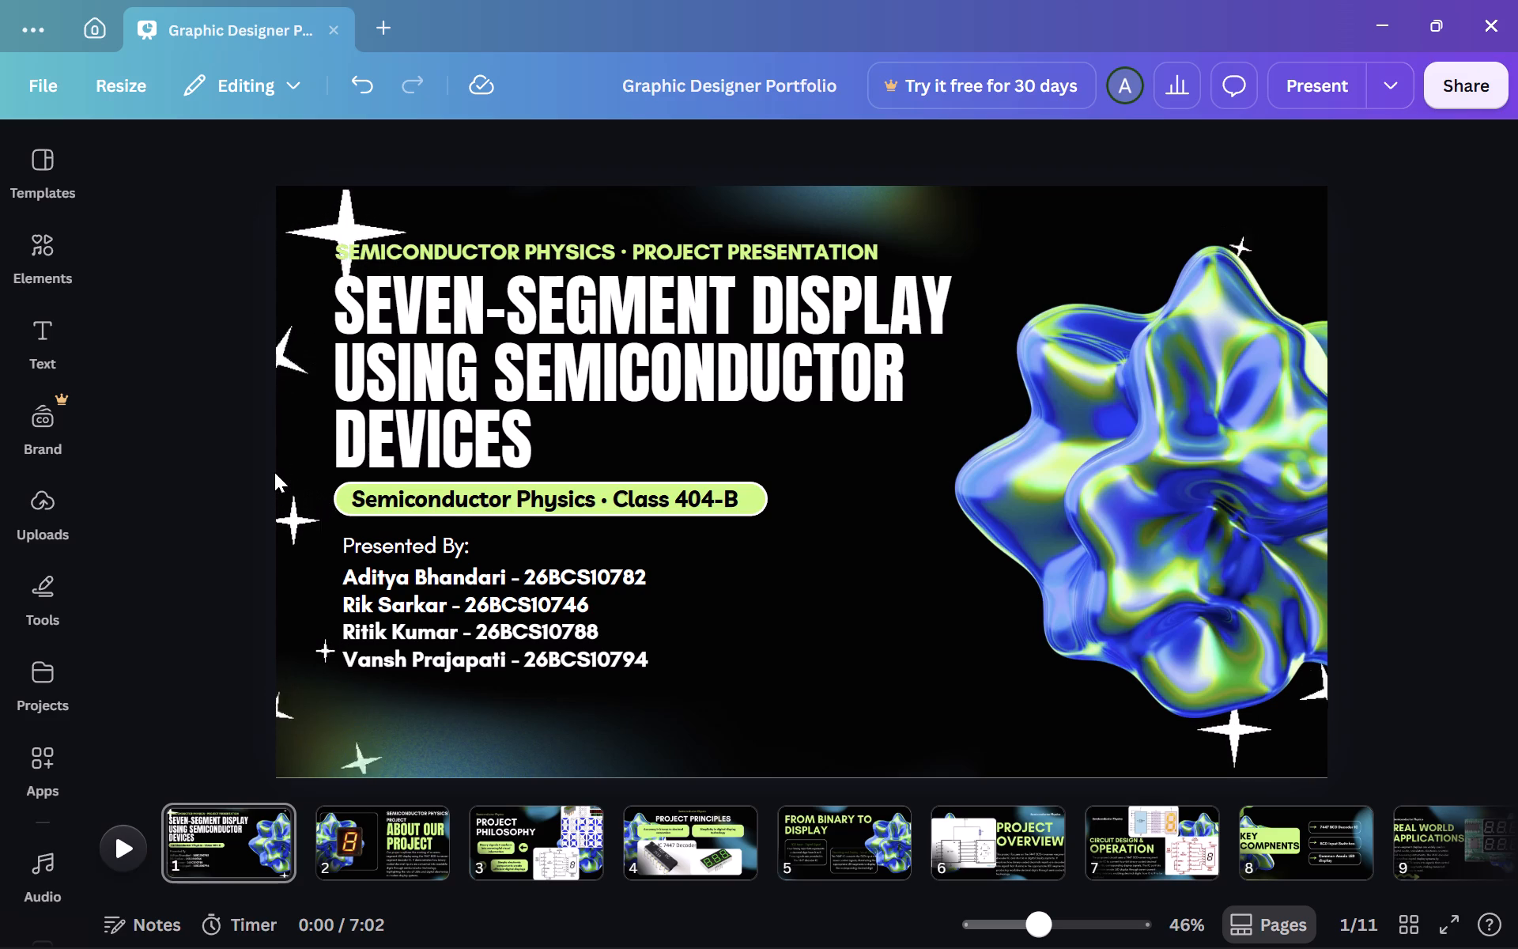
Try the Glow, Echo, Glitch and Drop effects in turn on the glowing digit display image on slide 2.
{"action": "left_click", "coordinate": [344, 850]}
{"action": "left_click", "coordinate": [470, 546]}
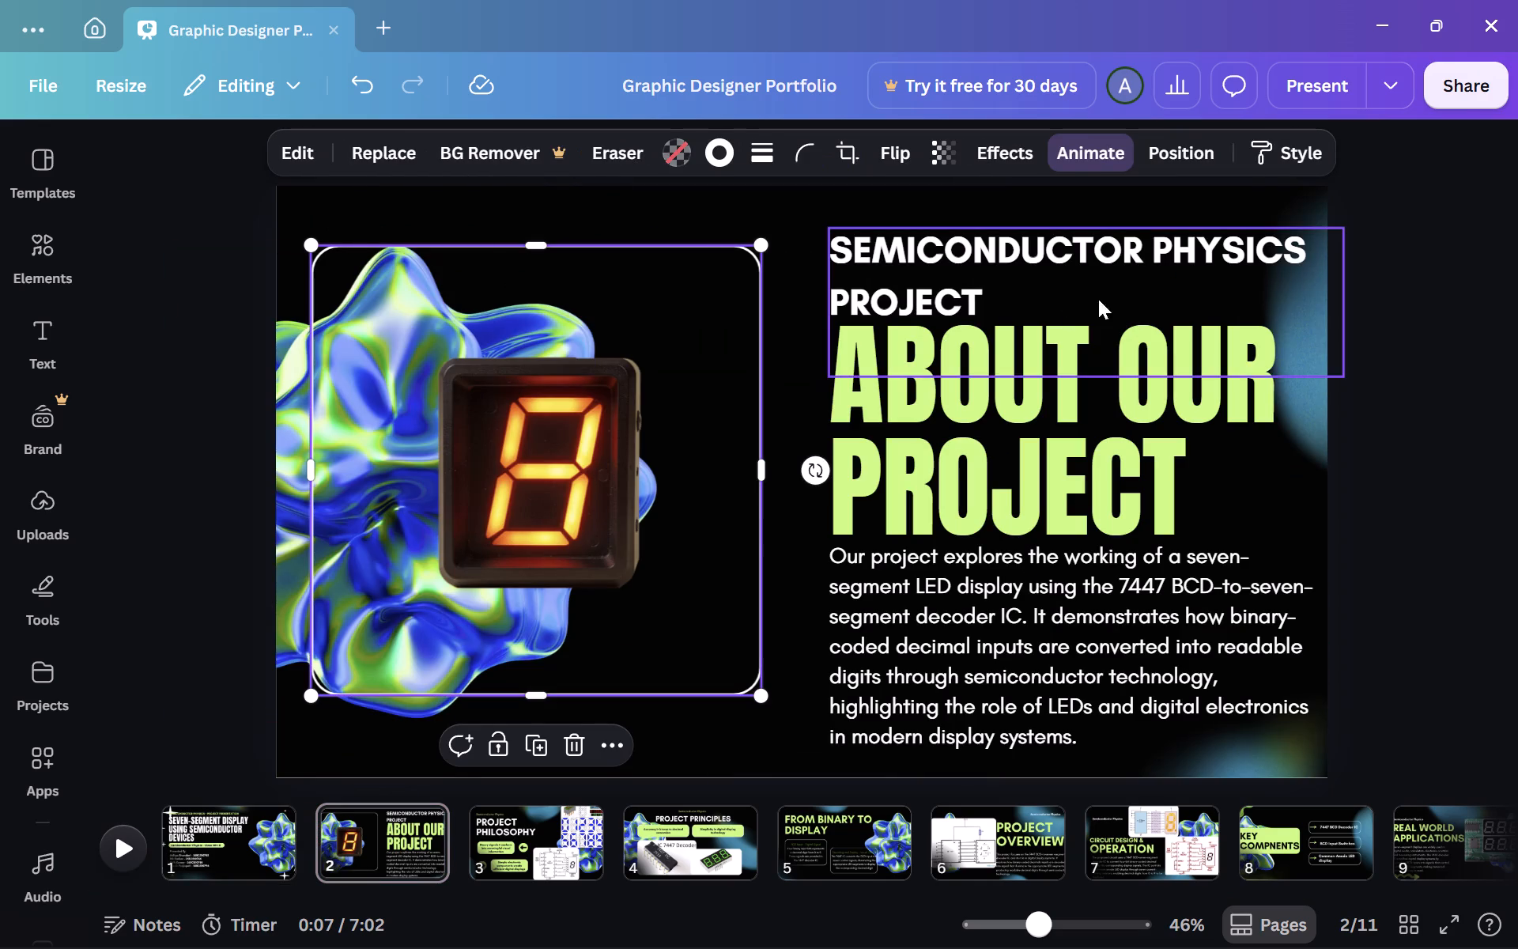
{"action": "left_click", "coordinate": [987, 153]}
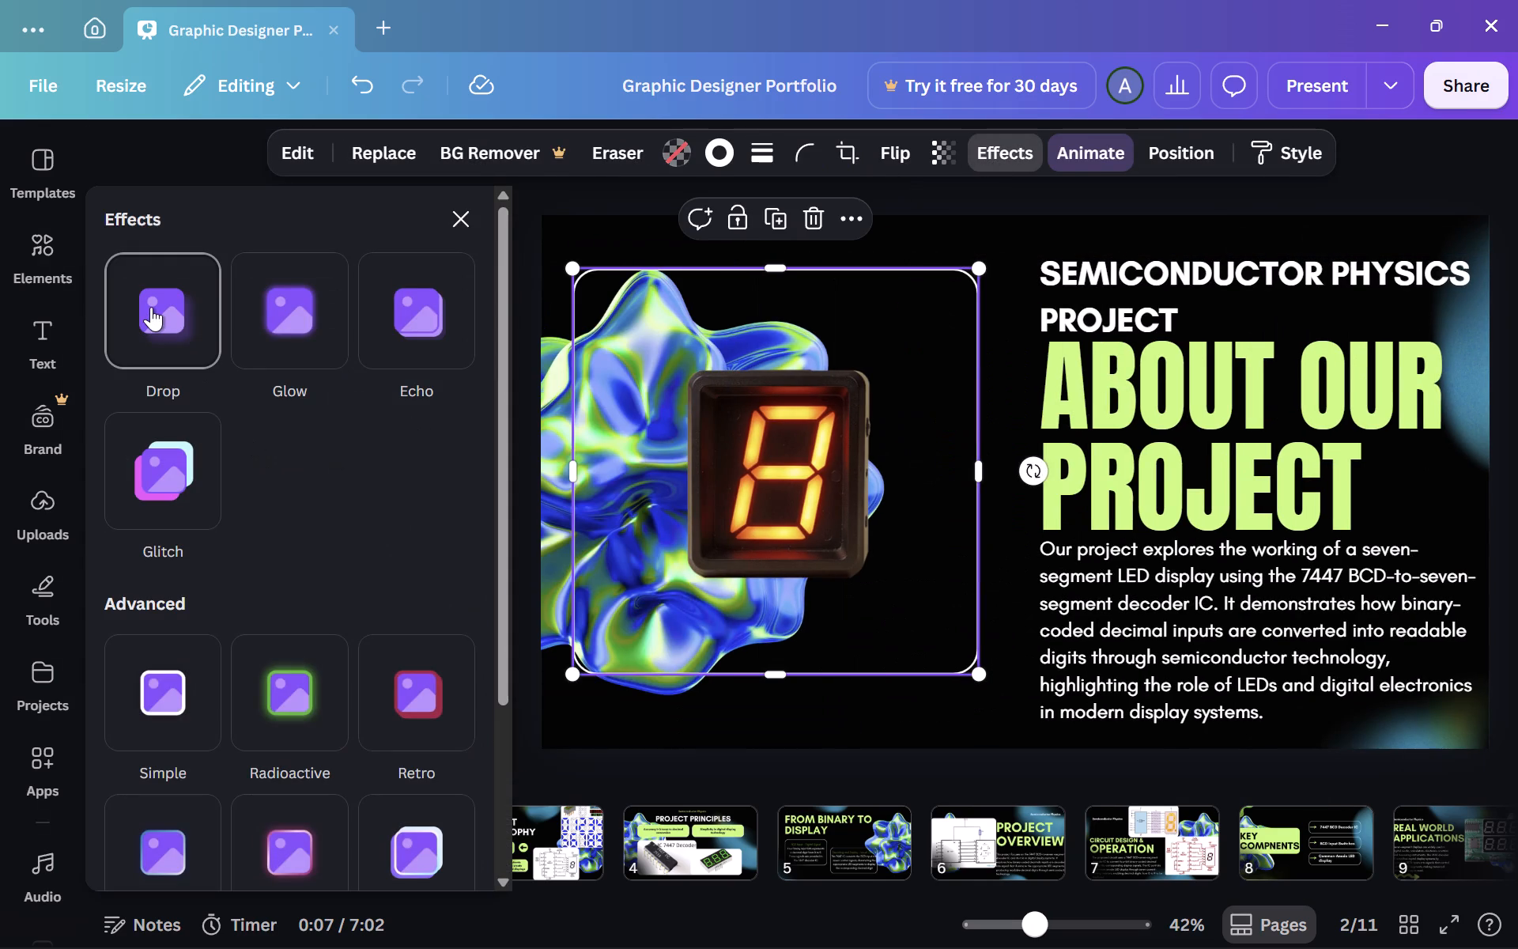
{"action": "left_click", "coordinate": [301, 327]}
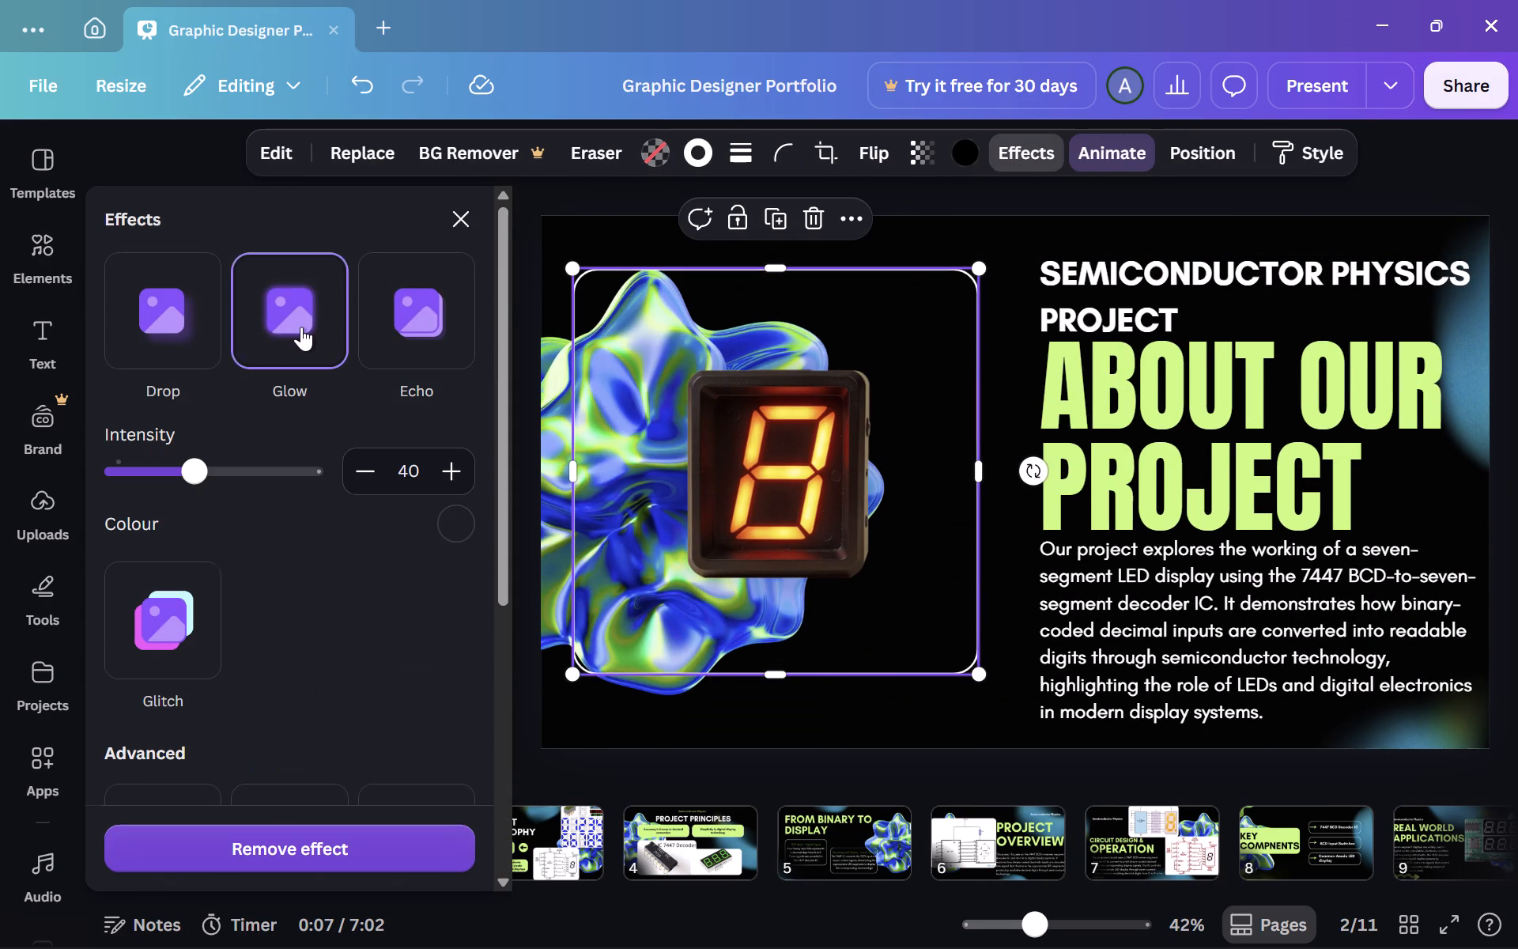
{"action": "left_click", "coordinate": [406, 320]}
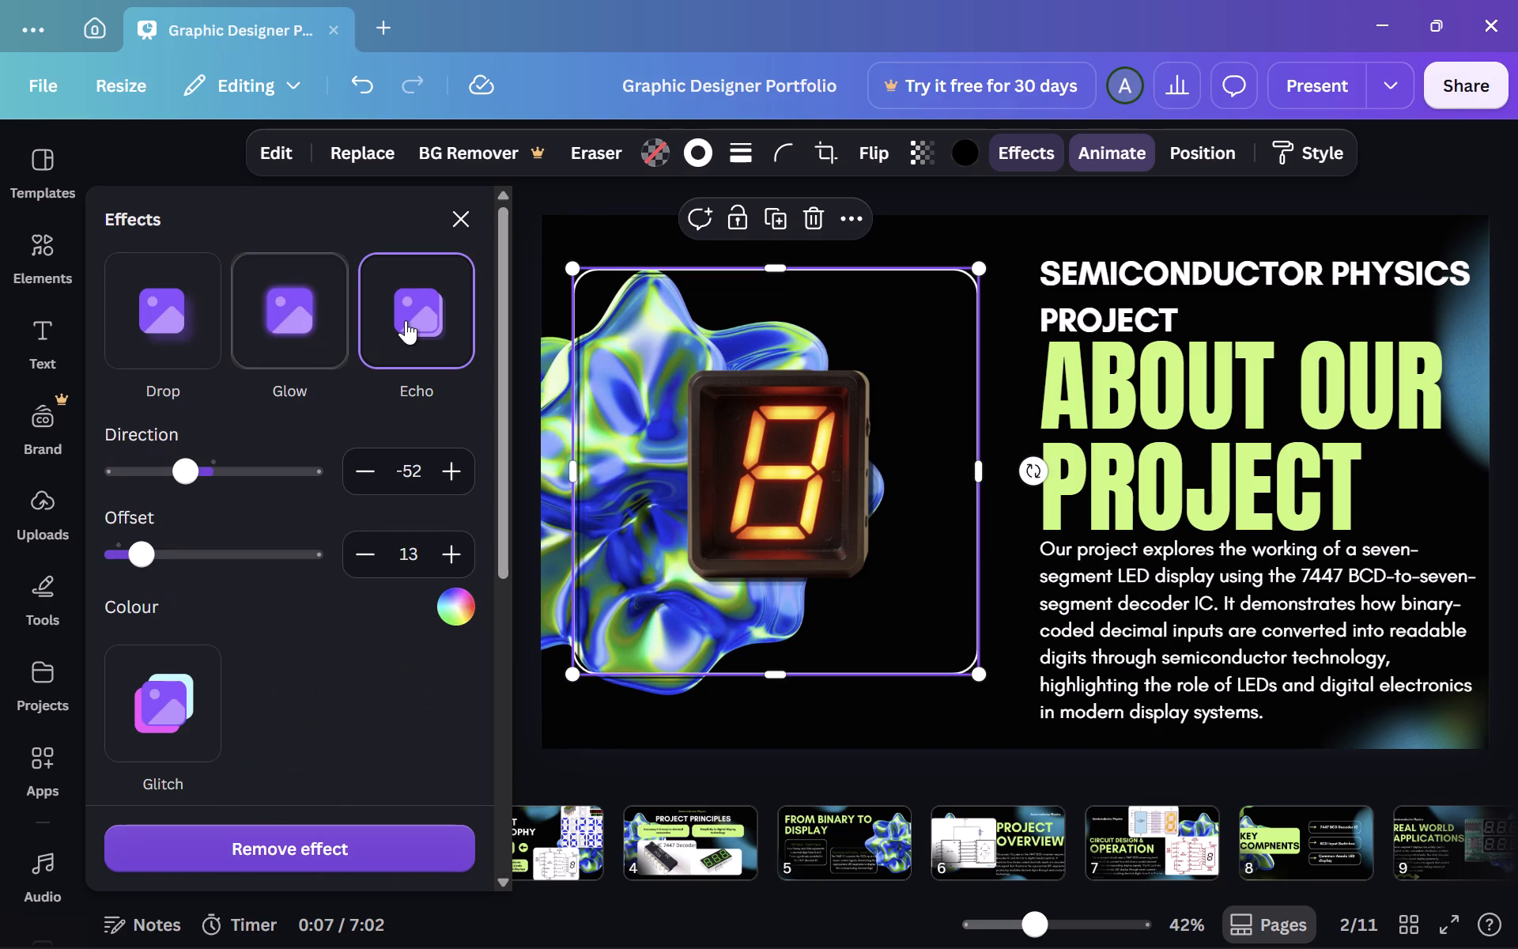
{"action": "left_click", "coordinate": [203, 725]}
{"action": "left_click", "coordinate": [208, 313]}
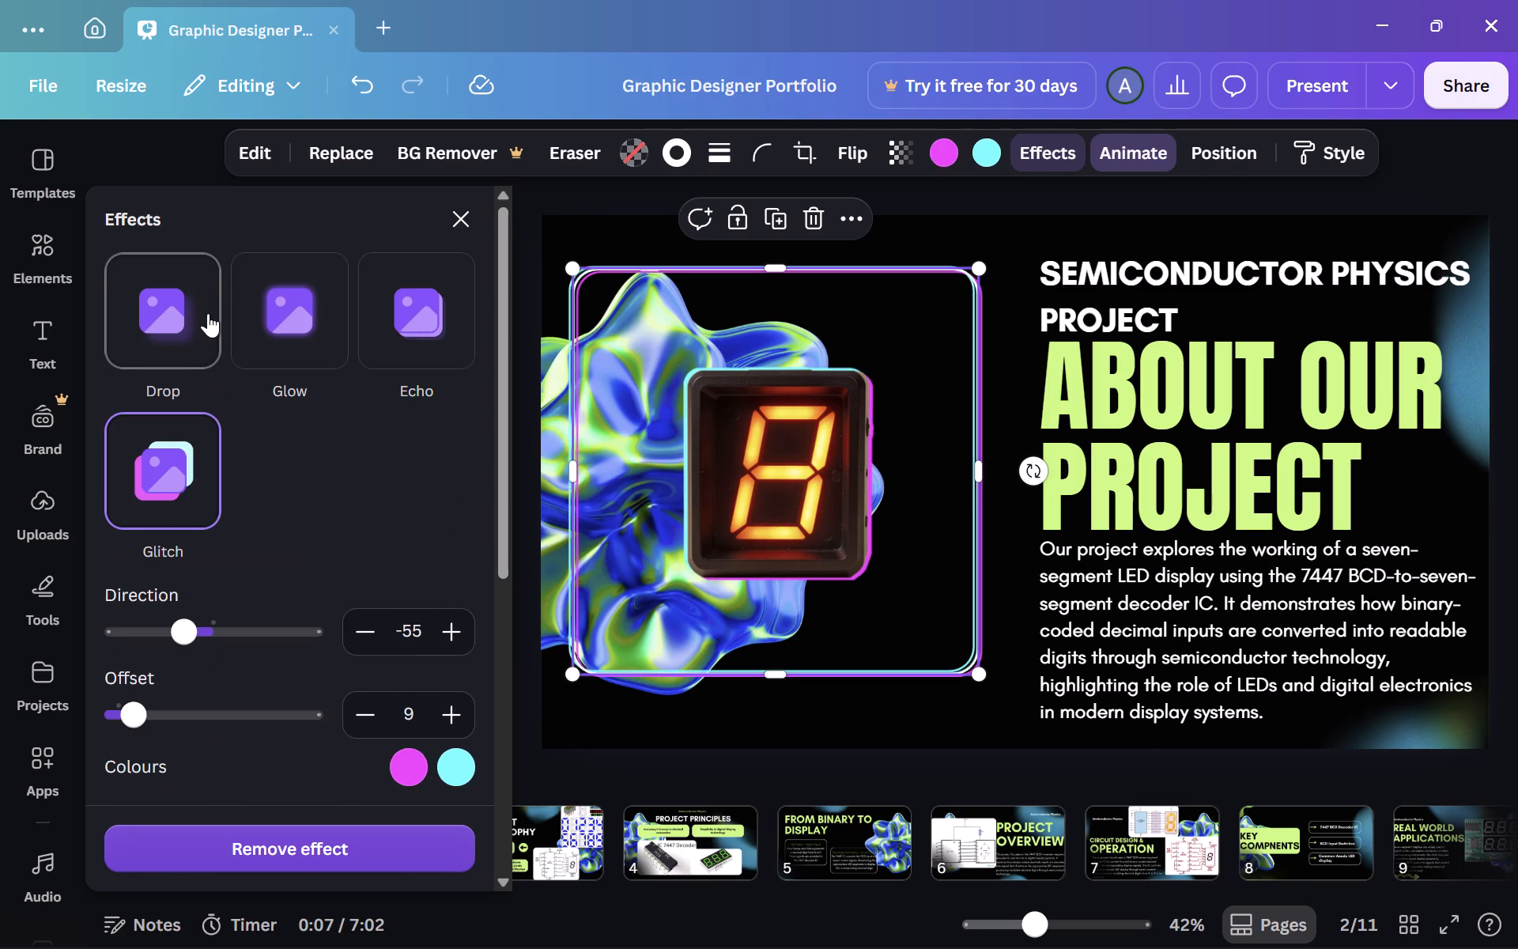
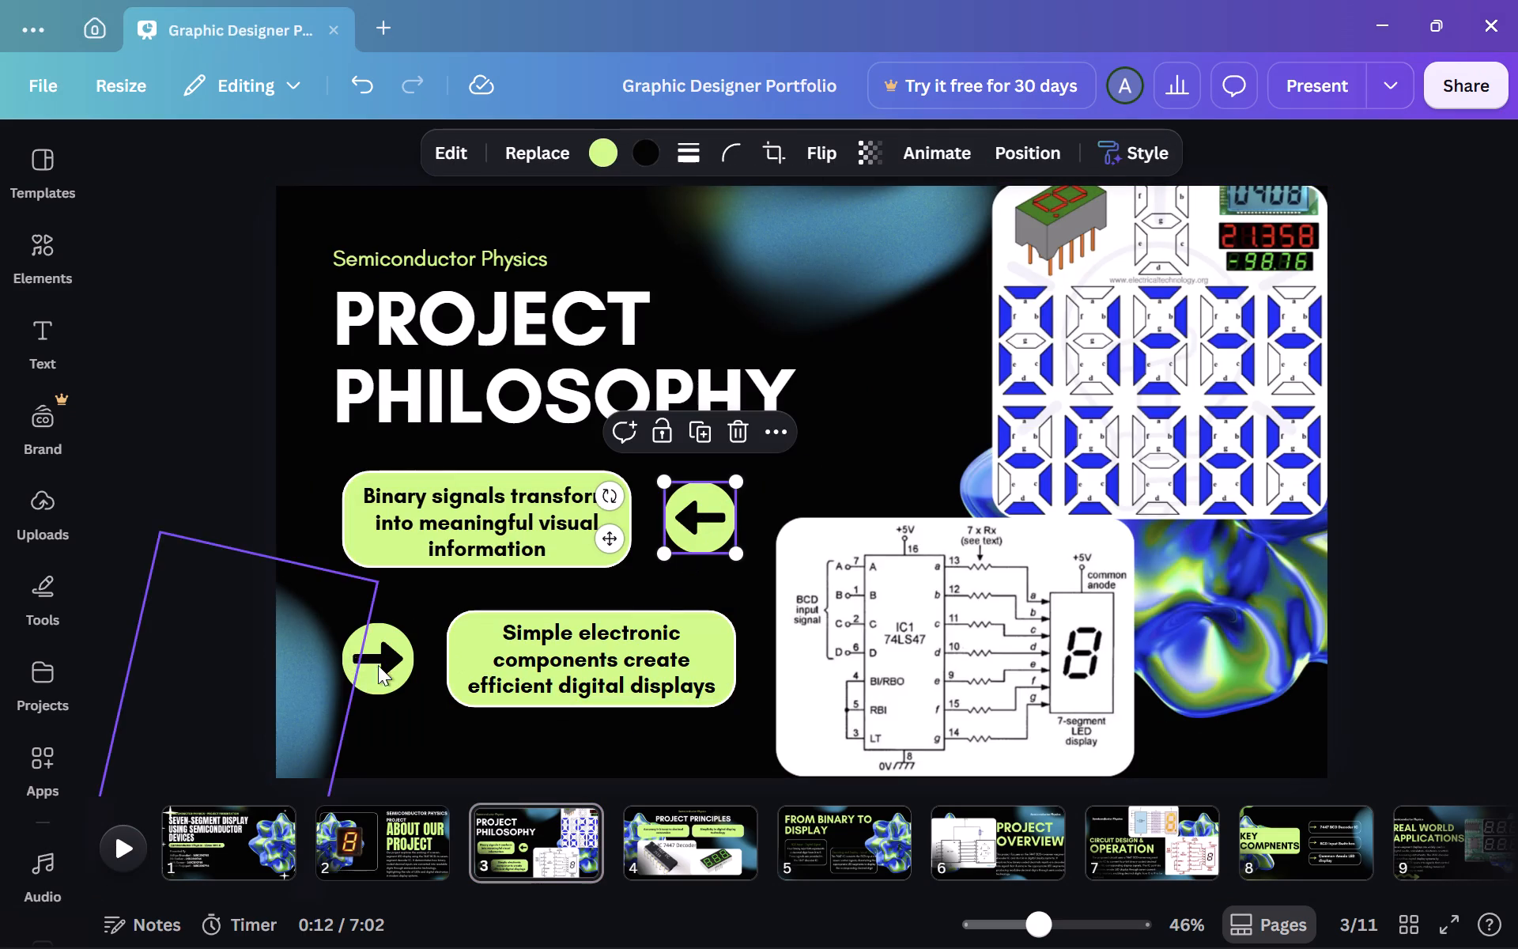
Preview slide 3, Project Philosophy, in full-screen presentation mode, and return to editing.
{"action": "left_click", "coordinate": [1319, 89]}
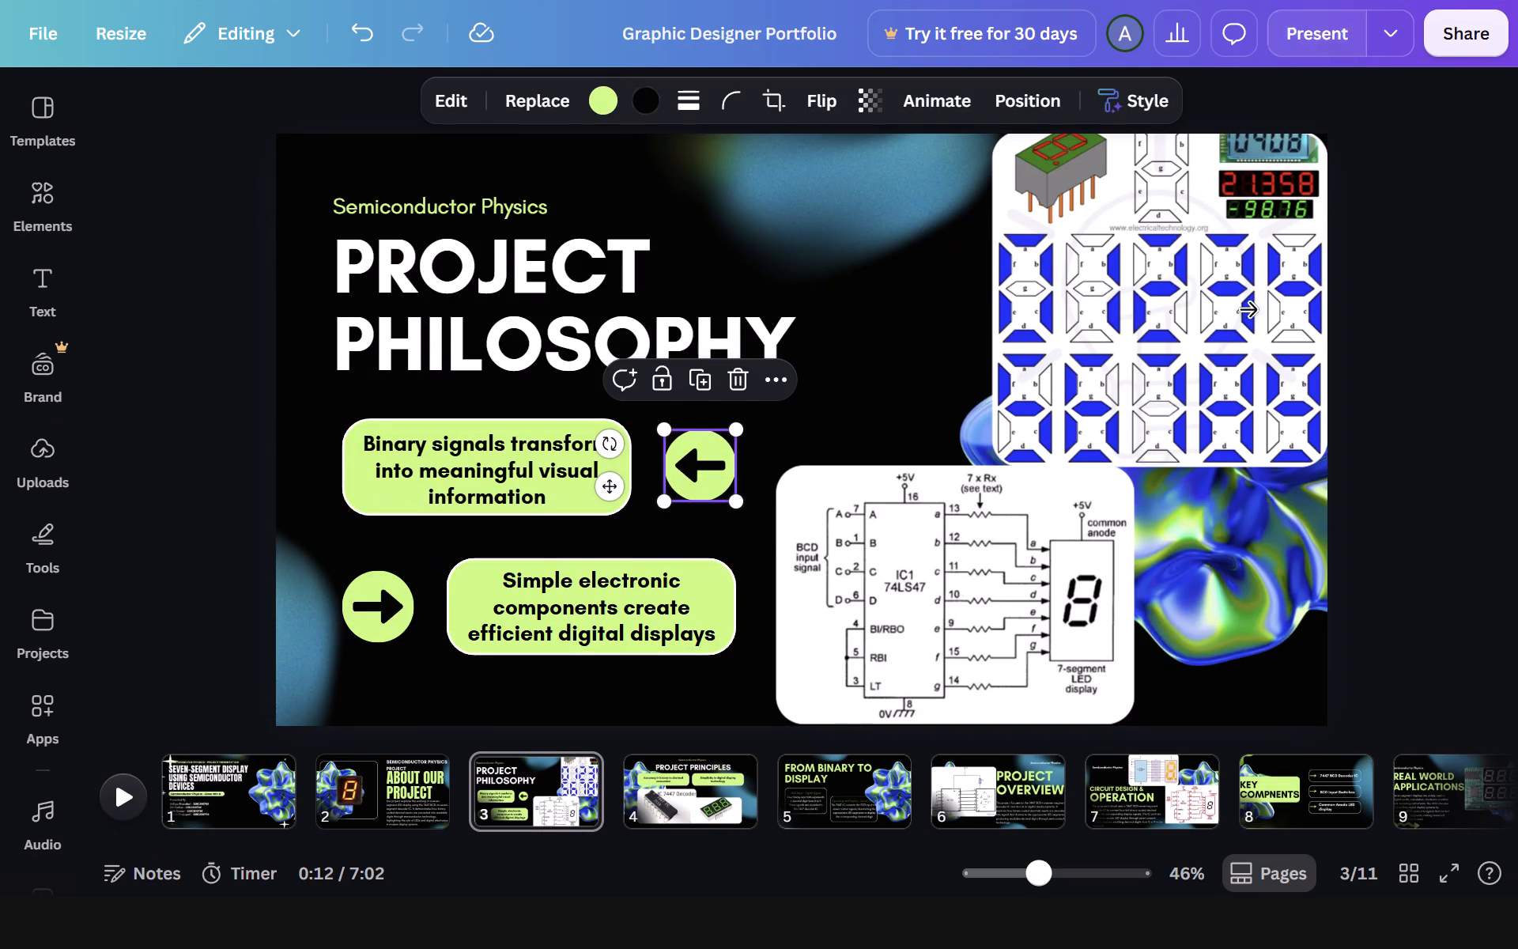
{"action": "key", "text": "Escape"}
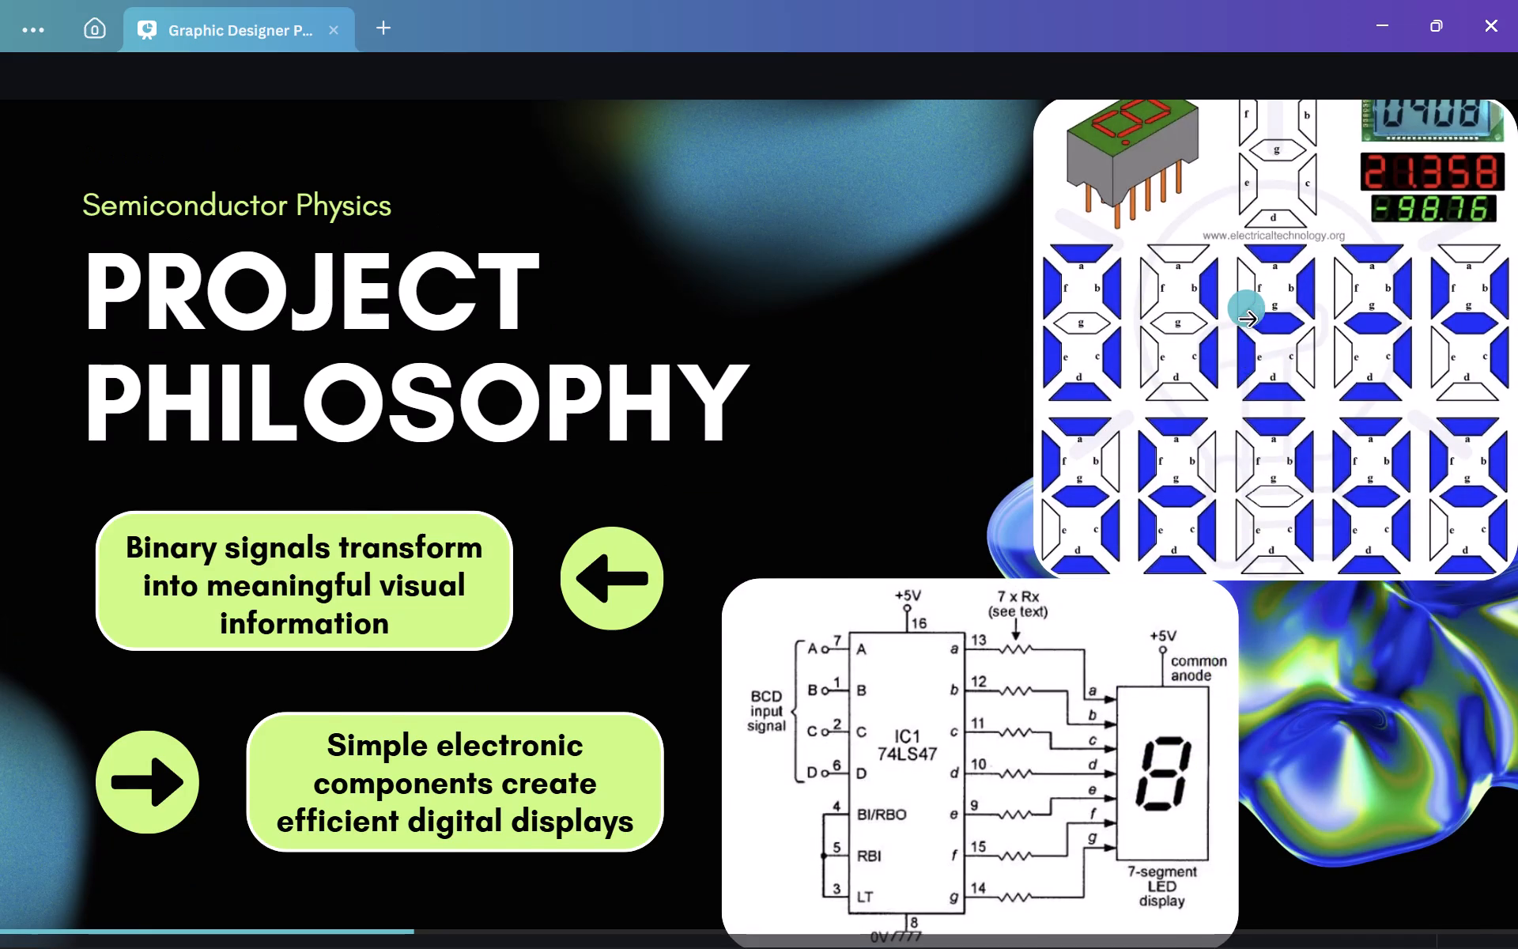
Apply the Sleek page animation to the Project Philosophy slide.
{"action": "left_click", "coordinate": [873, 162]}
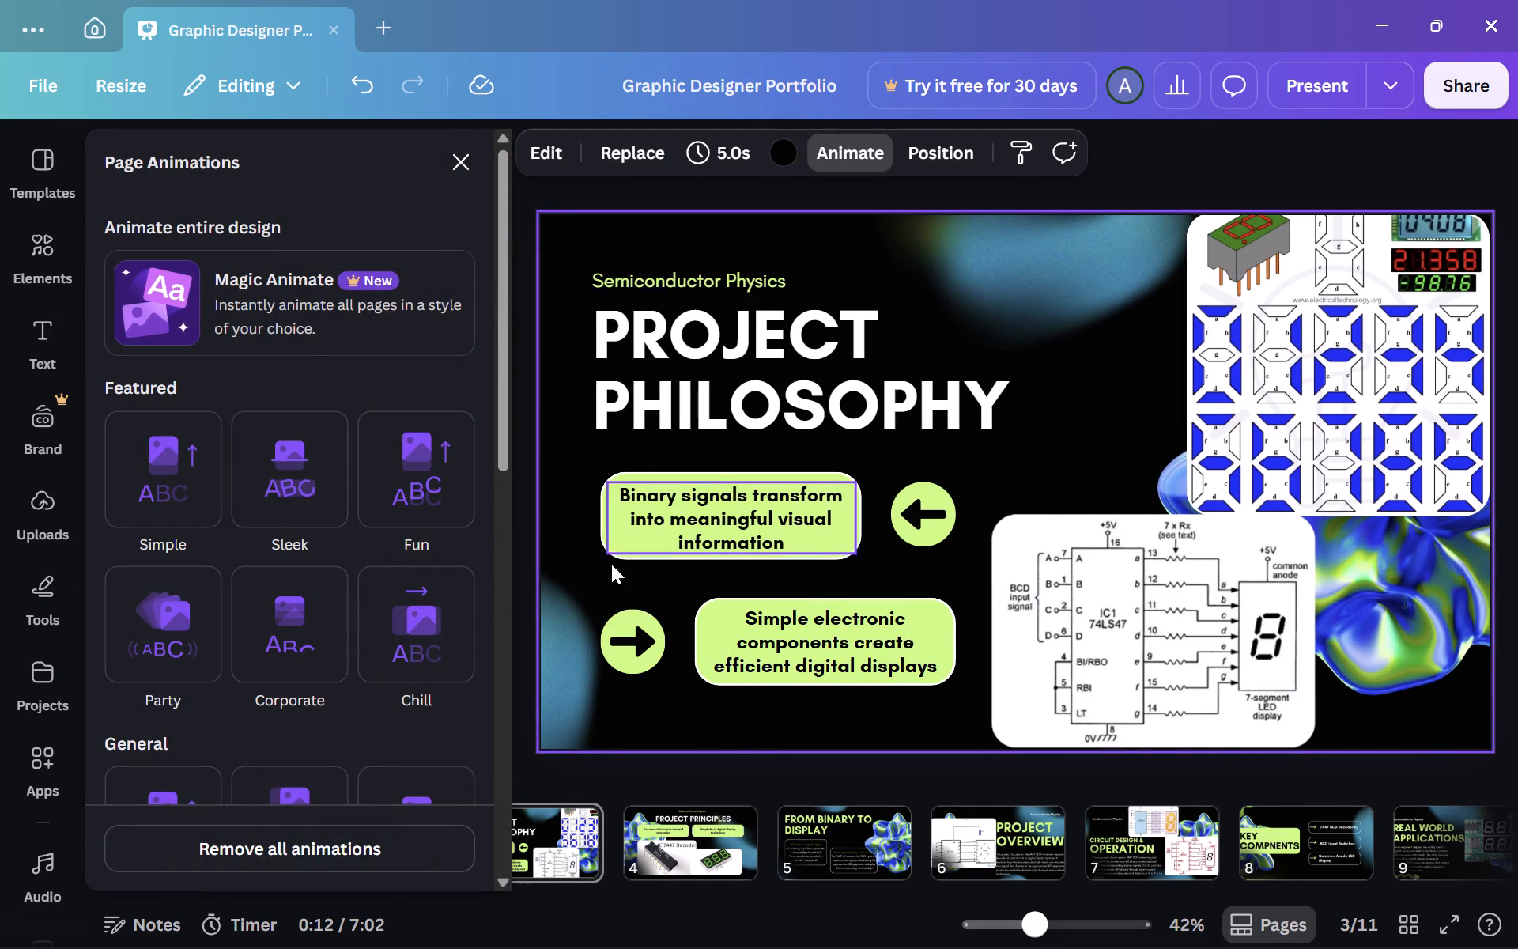
{"action": "left_click", "coordinate": [262, 503]}
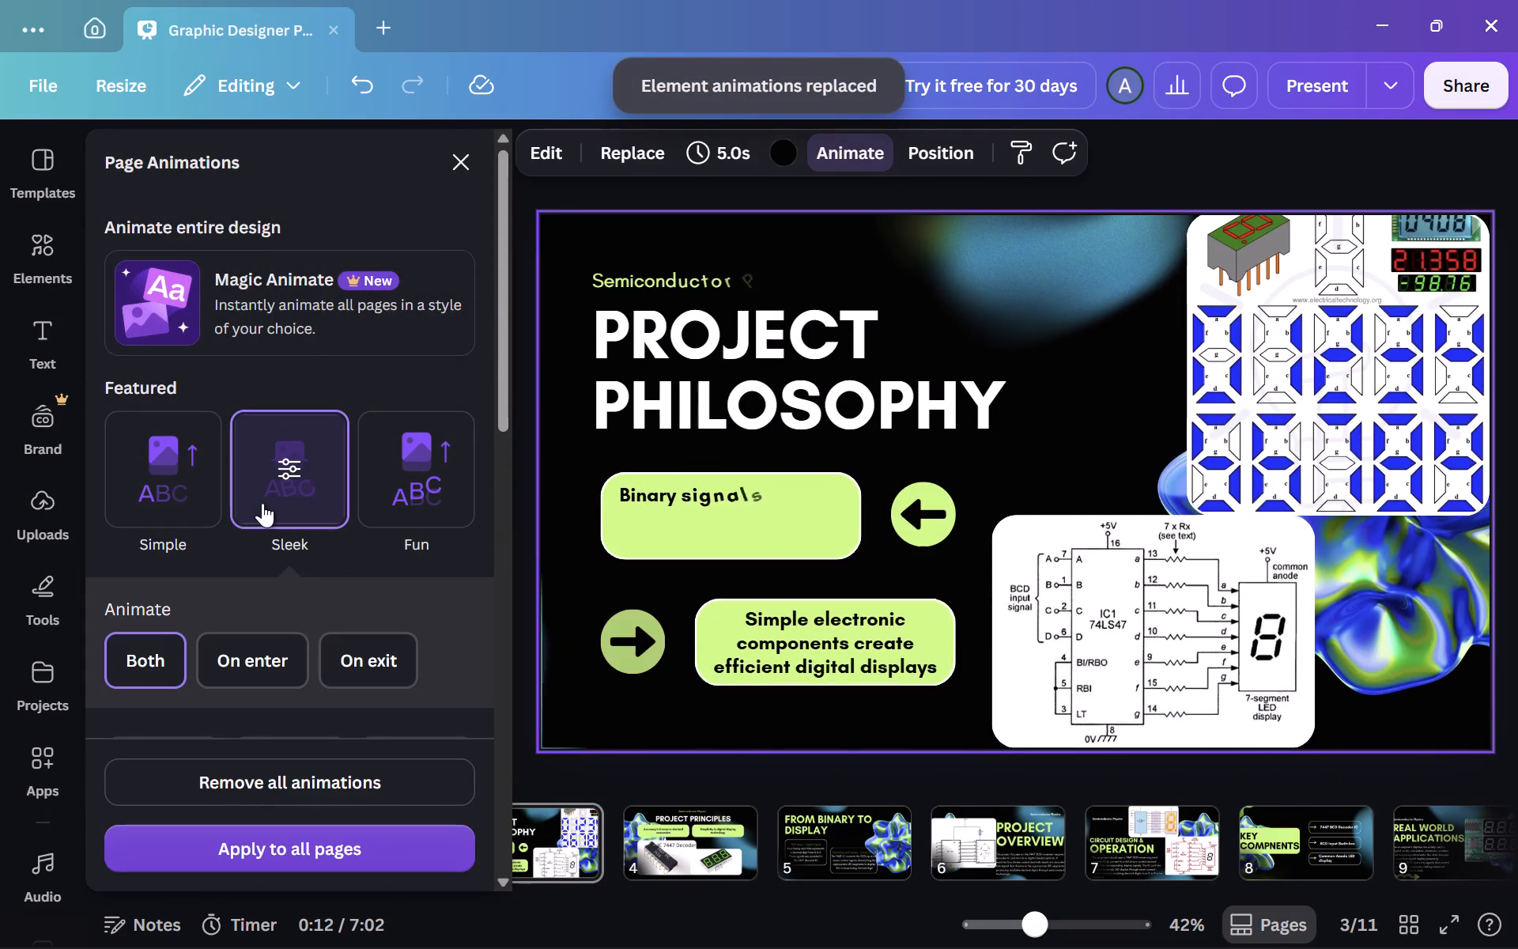
{"action": "key", "text": "Escape"}
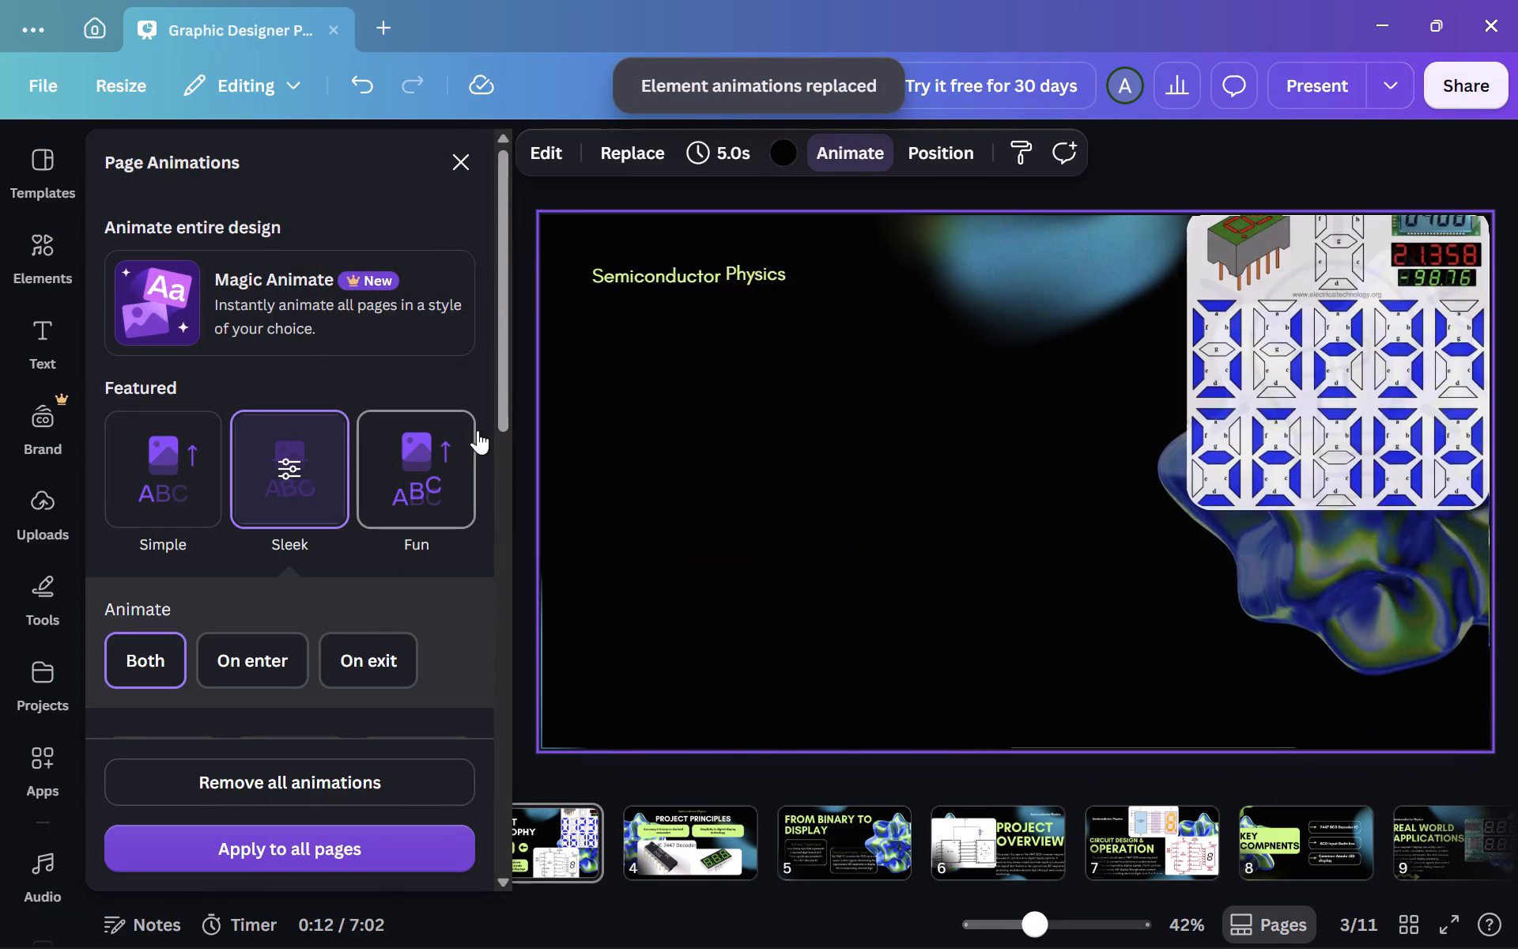
{"action": "left_click", "coordinate": [472, 170]}
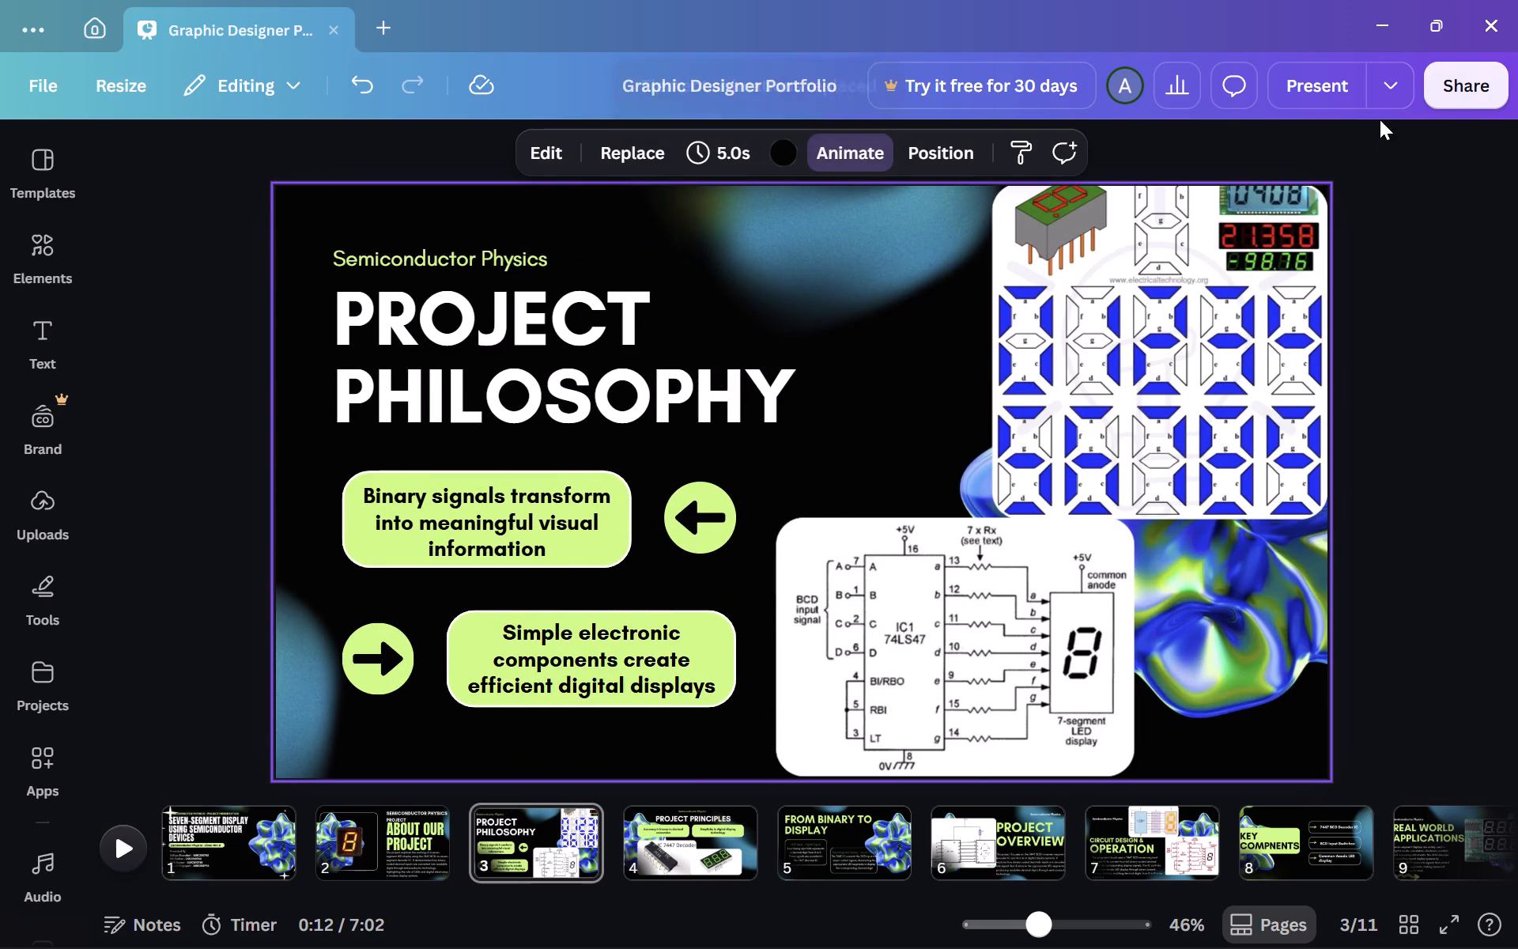
Preview the Project Philosophy slide full screen, advance to the Project Principles slide, and return to editing.
{"action": "left_click", "coordinate": [1311, 69]}
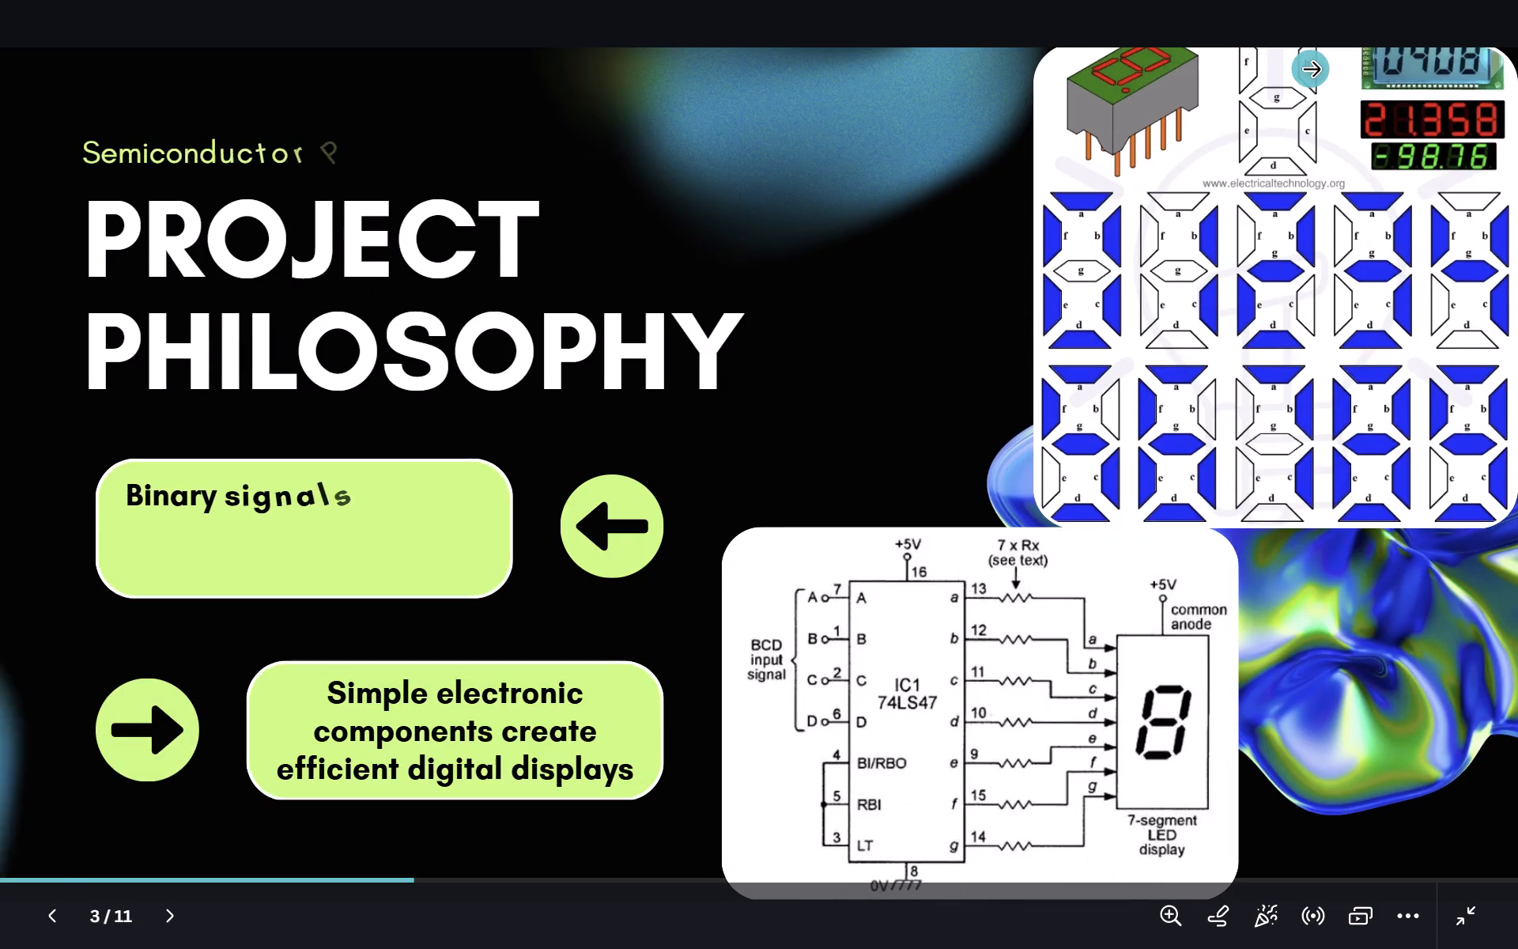
{"action": "key", "text": "Right"}
{"action": "key", "text": "Escape"}
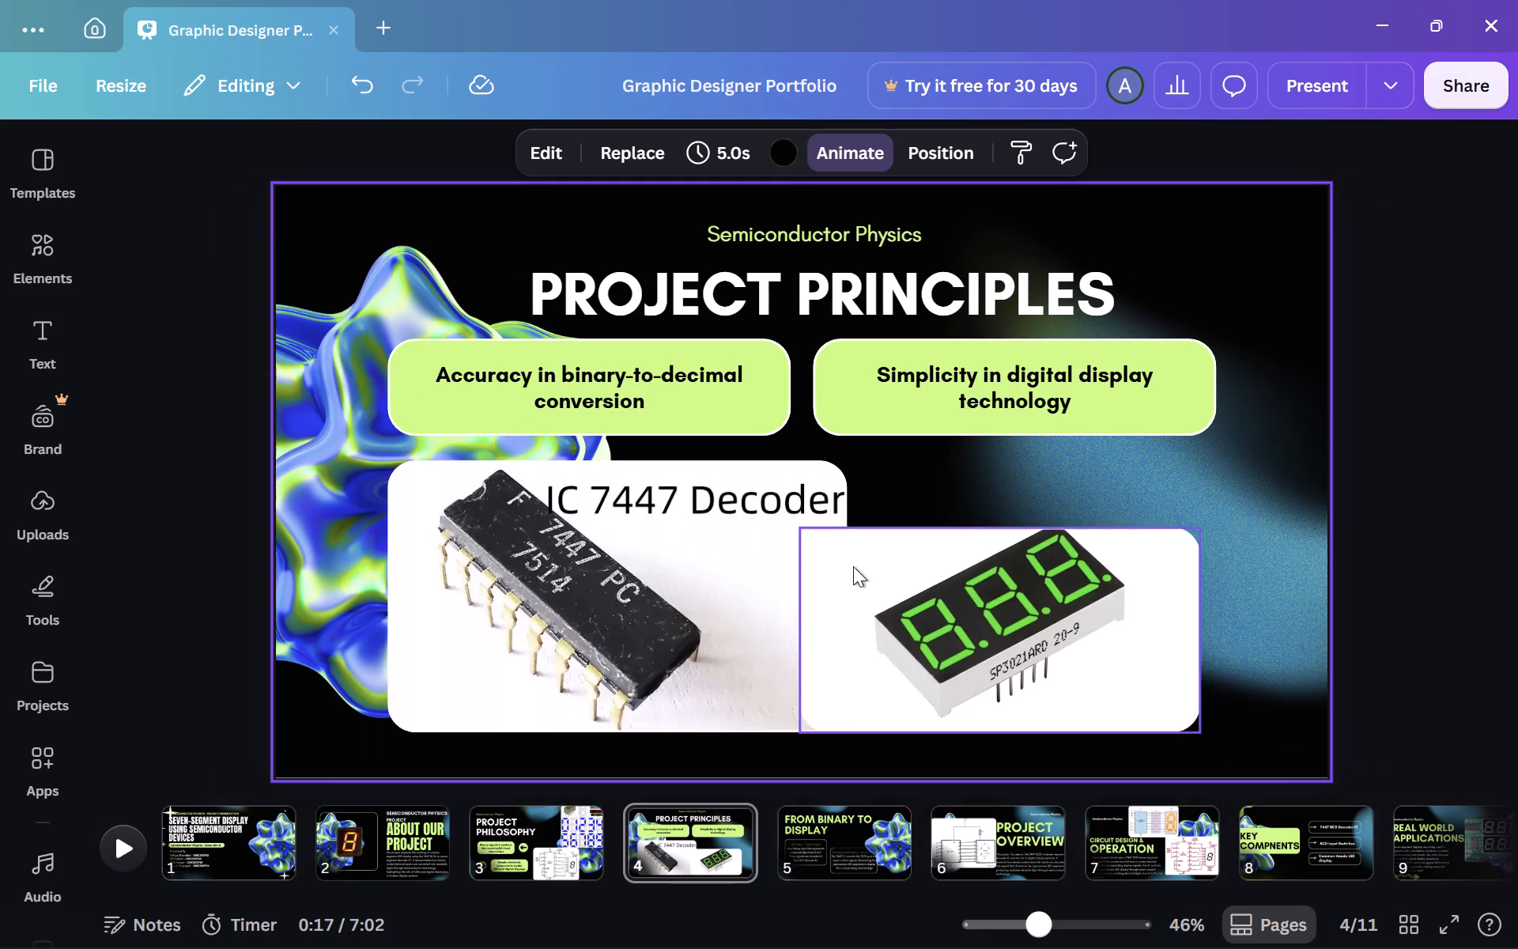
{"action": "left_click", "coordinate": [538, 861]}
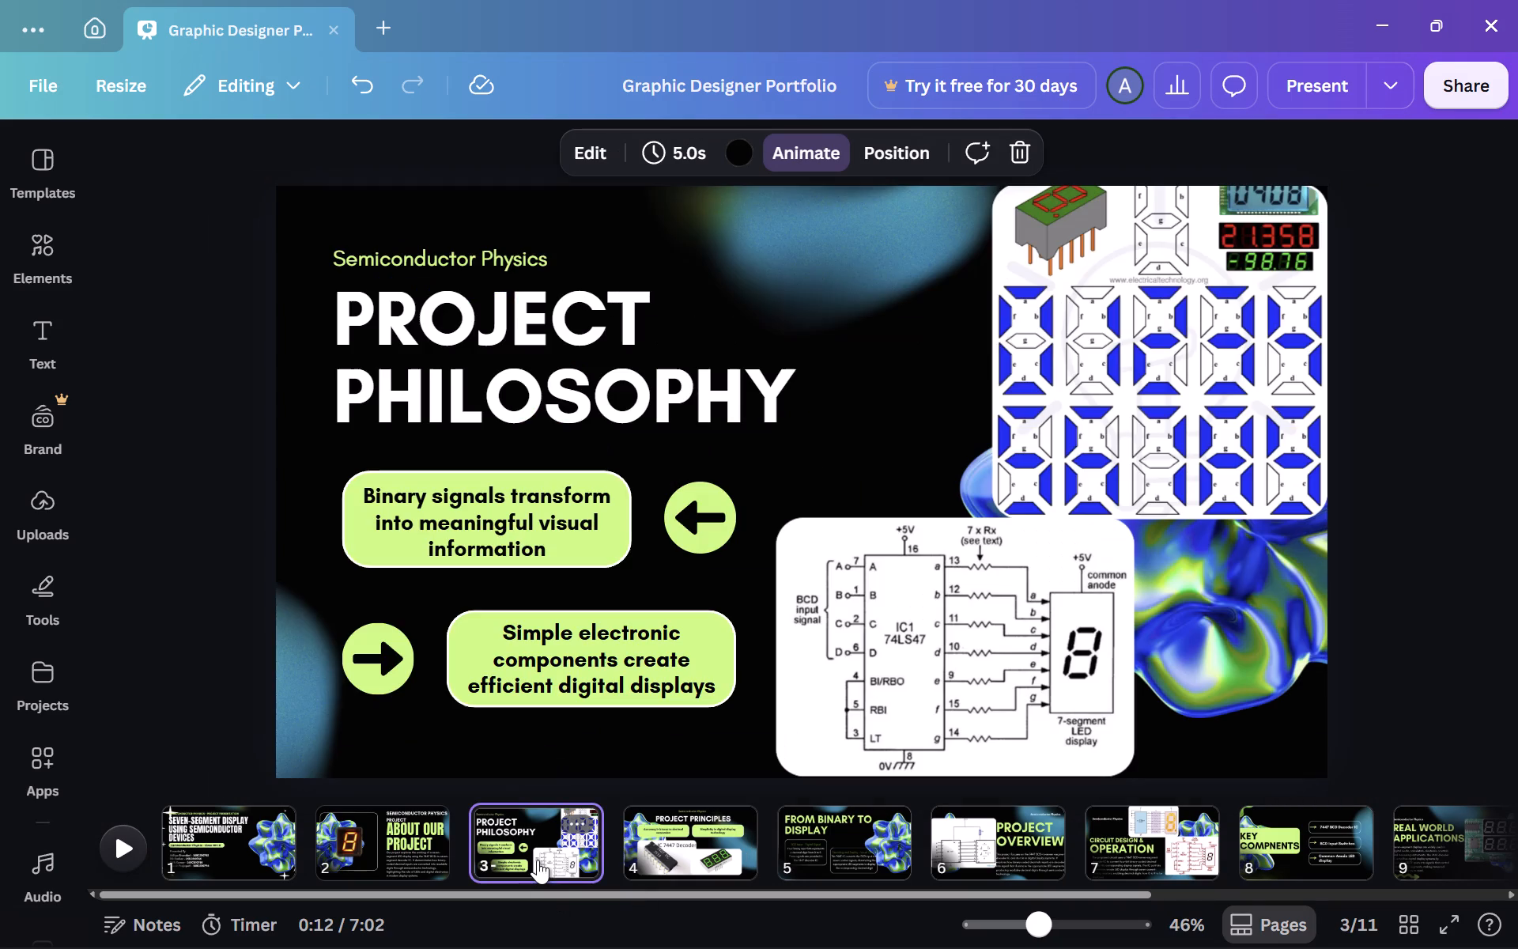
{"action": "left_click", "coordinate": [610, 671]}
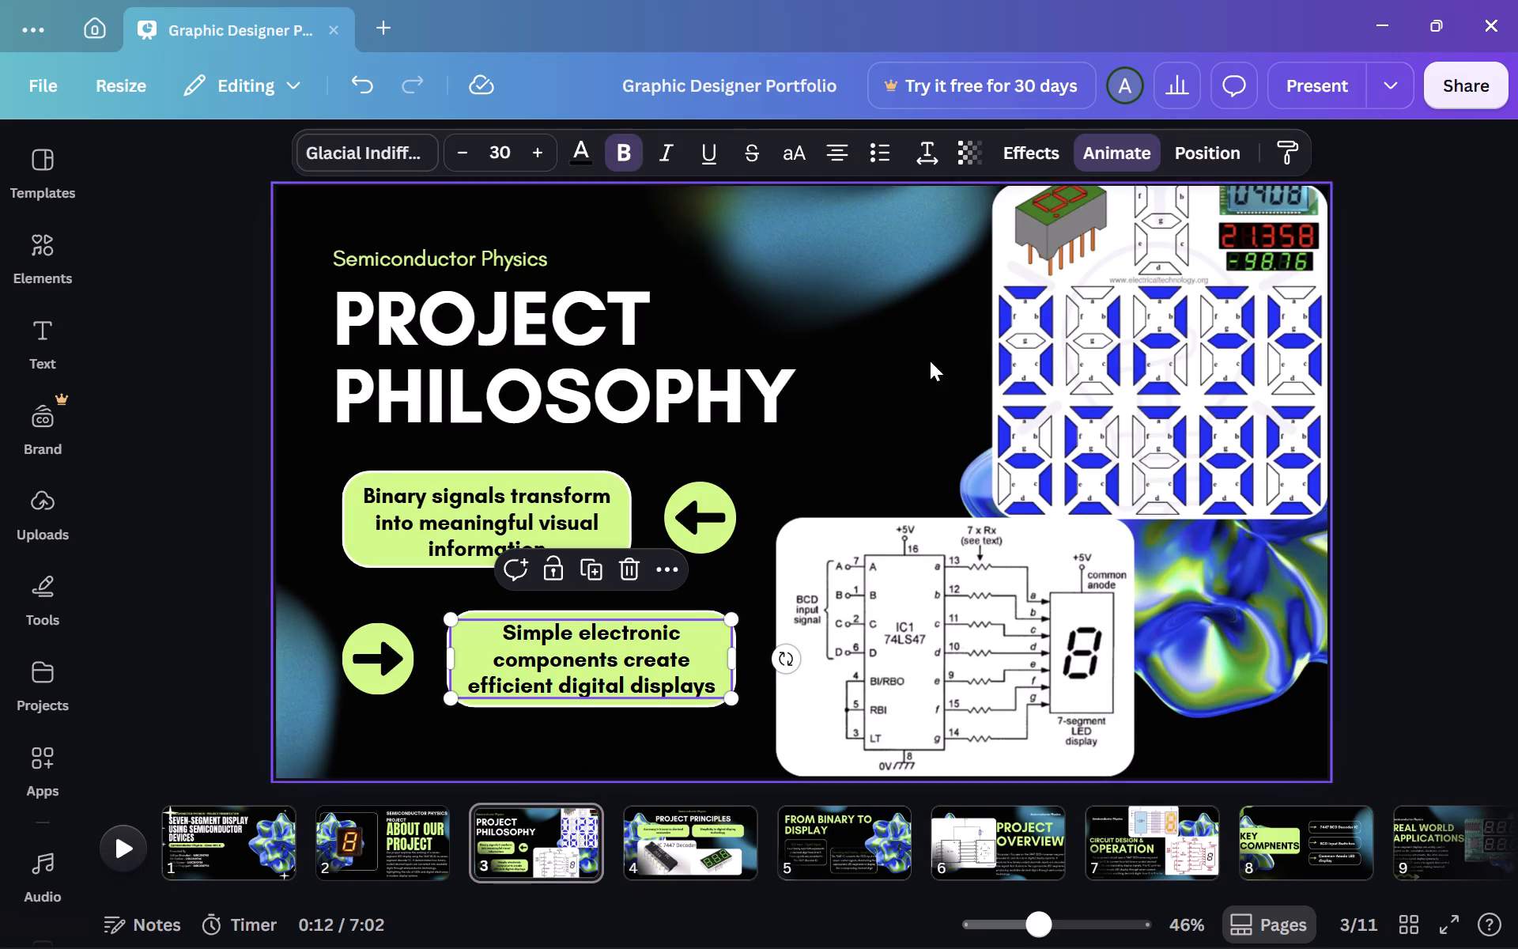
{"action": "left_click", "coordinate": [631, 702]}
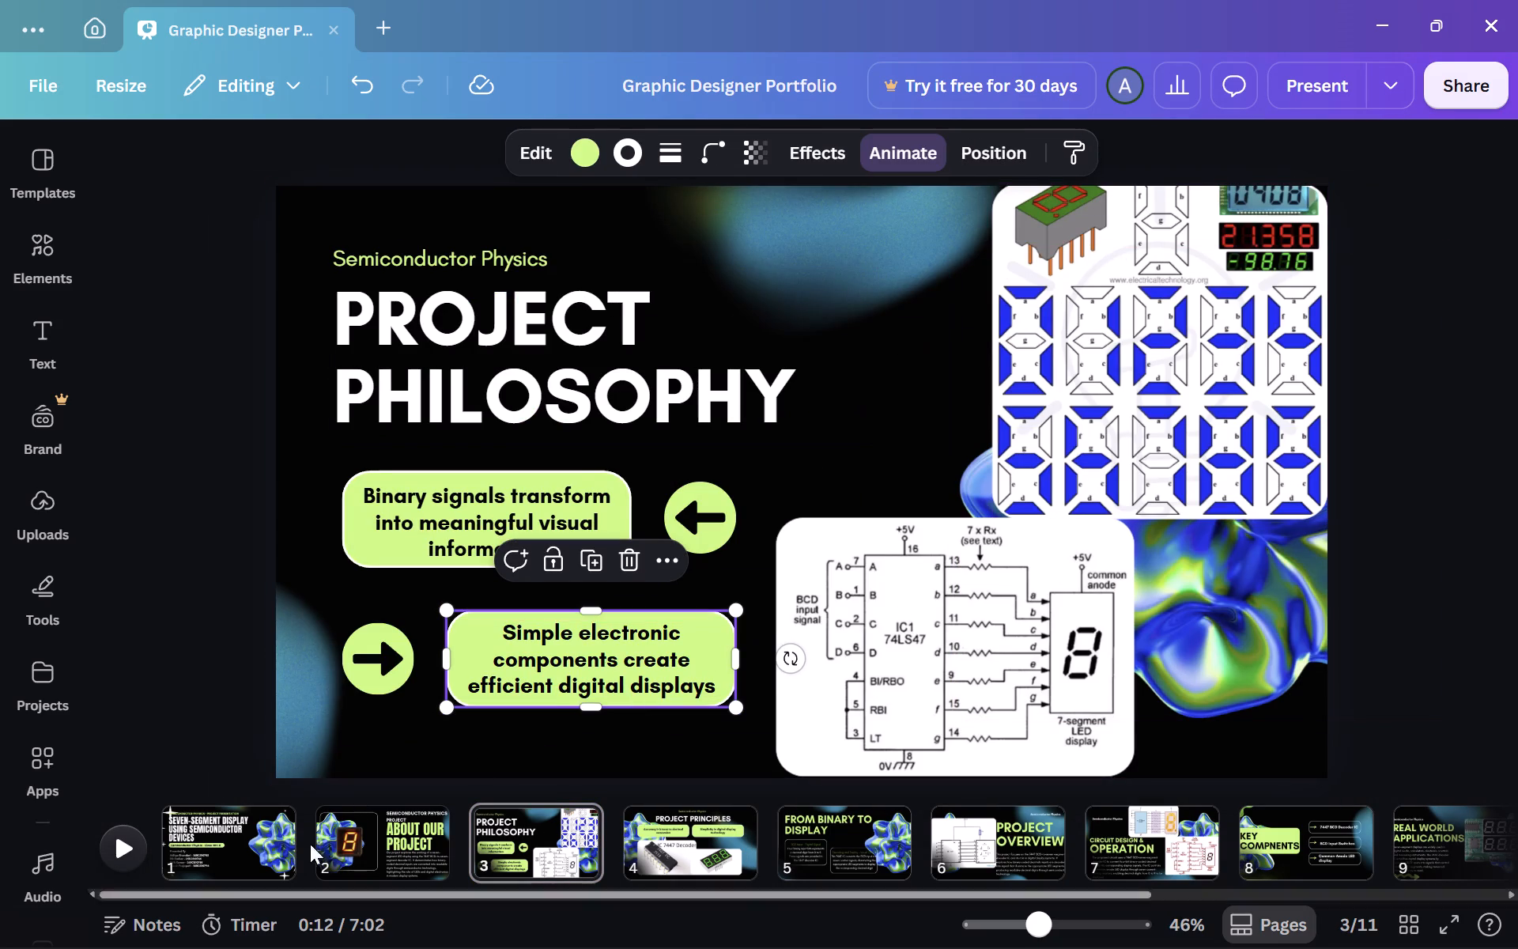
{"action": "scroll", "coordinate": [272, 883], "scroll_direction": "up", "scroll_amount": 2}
Play the presentation full screen from the title slide through Real World Applications to check each slide's animations, and return to editing.
{"action": "left_click", "coordinate": [225, 848]}
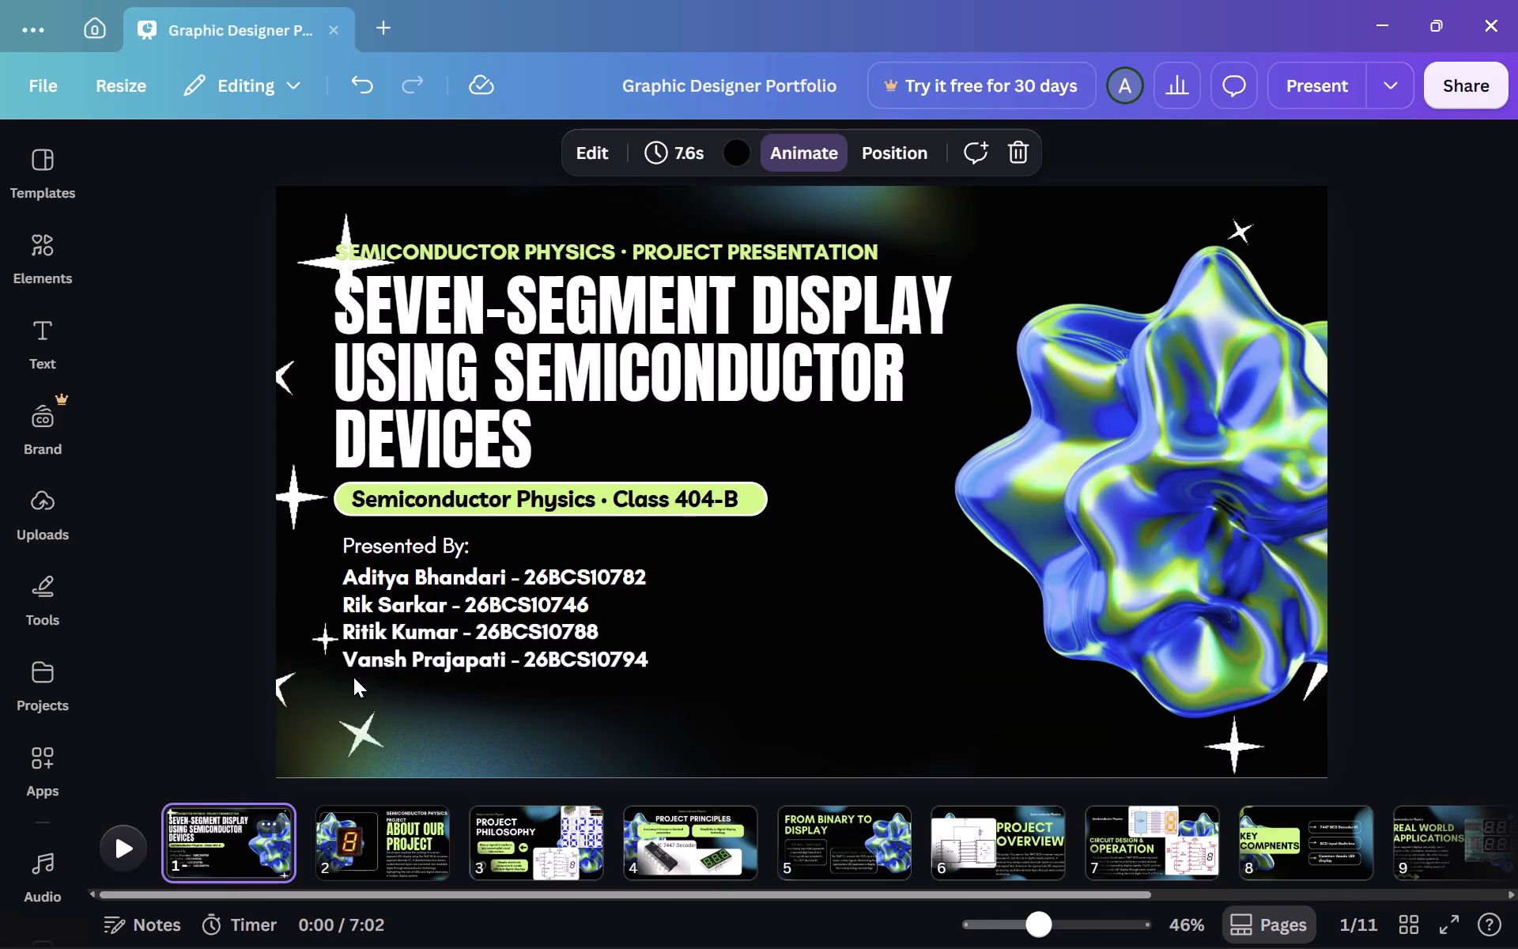
{"action": "left_click", "coordinate": [1339, 86]}
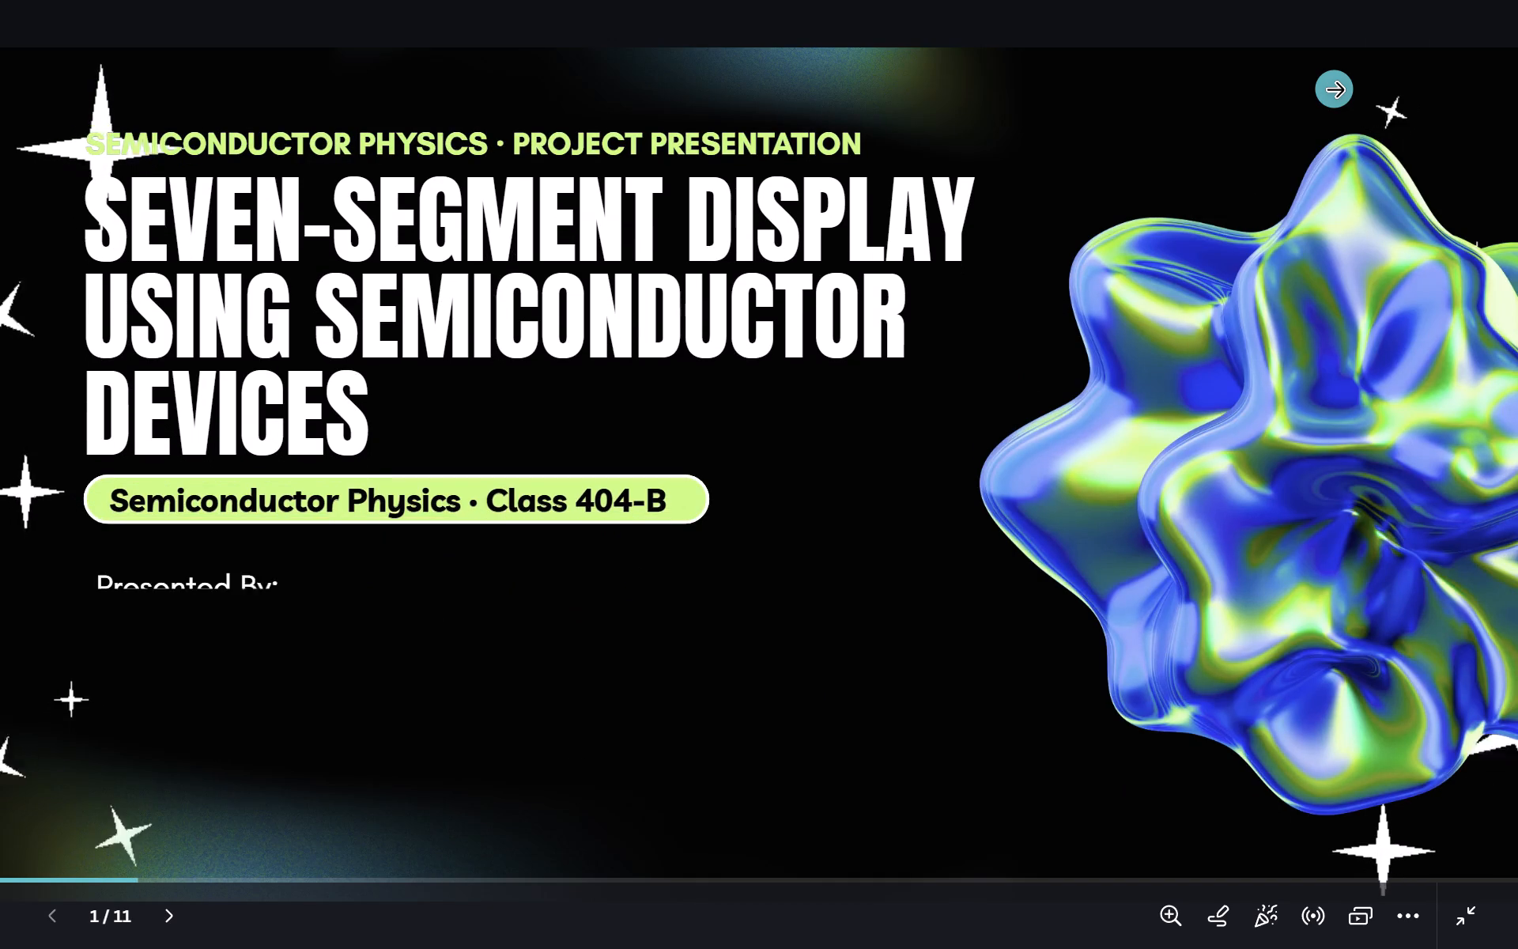
{"action": "key", "text": "Right"}
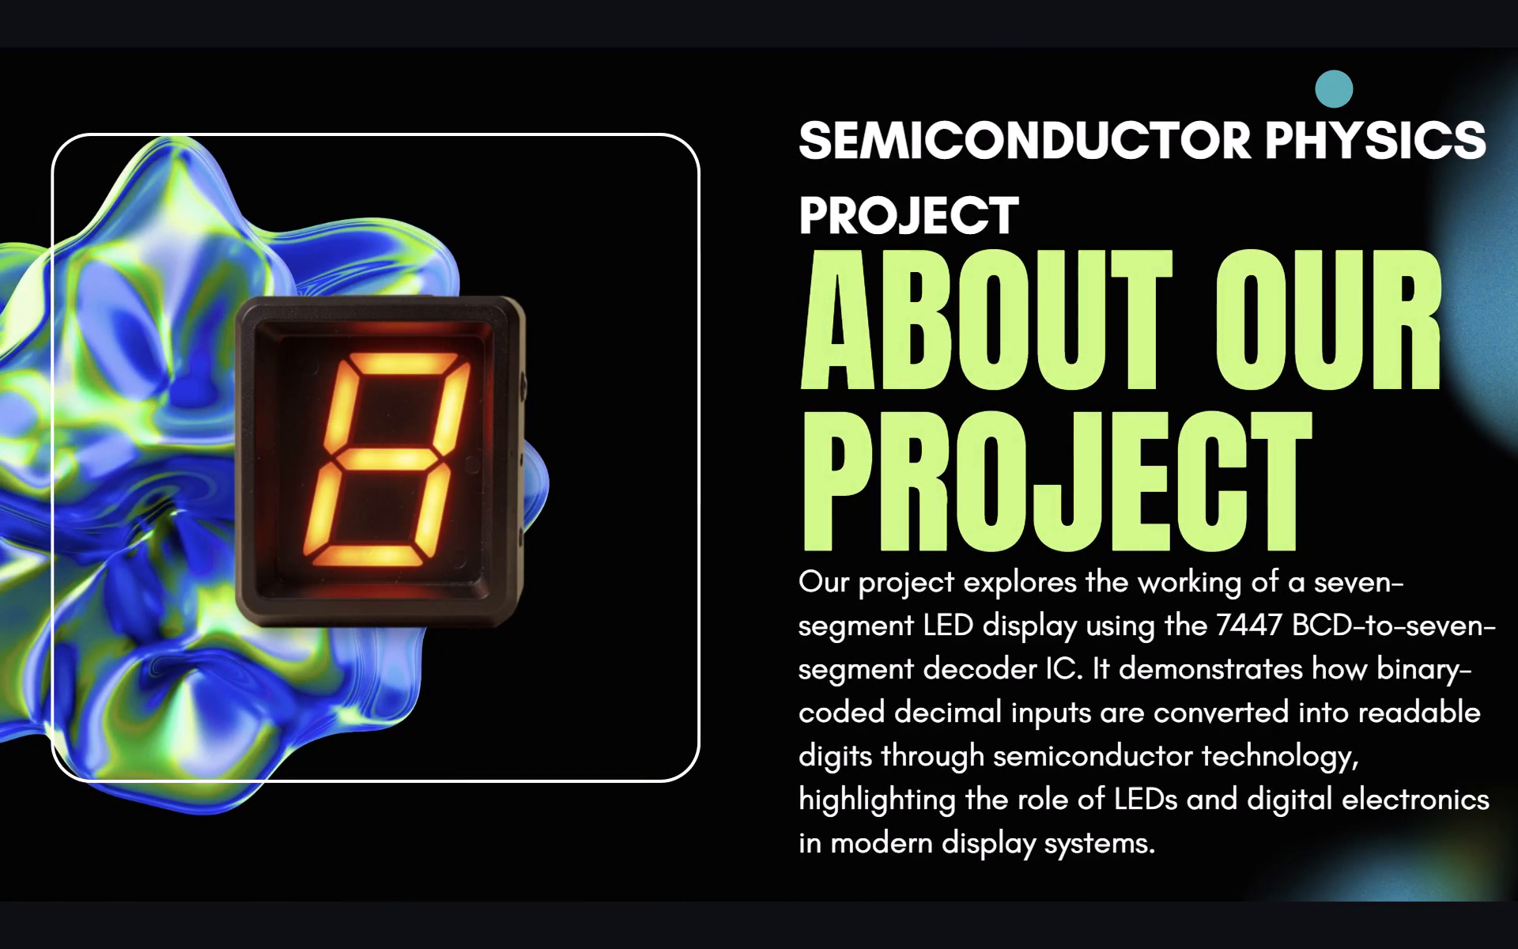
{"action": "key", "text": "Right"}
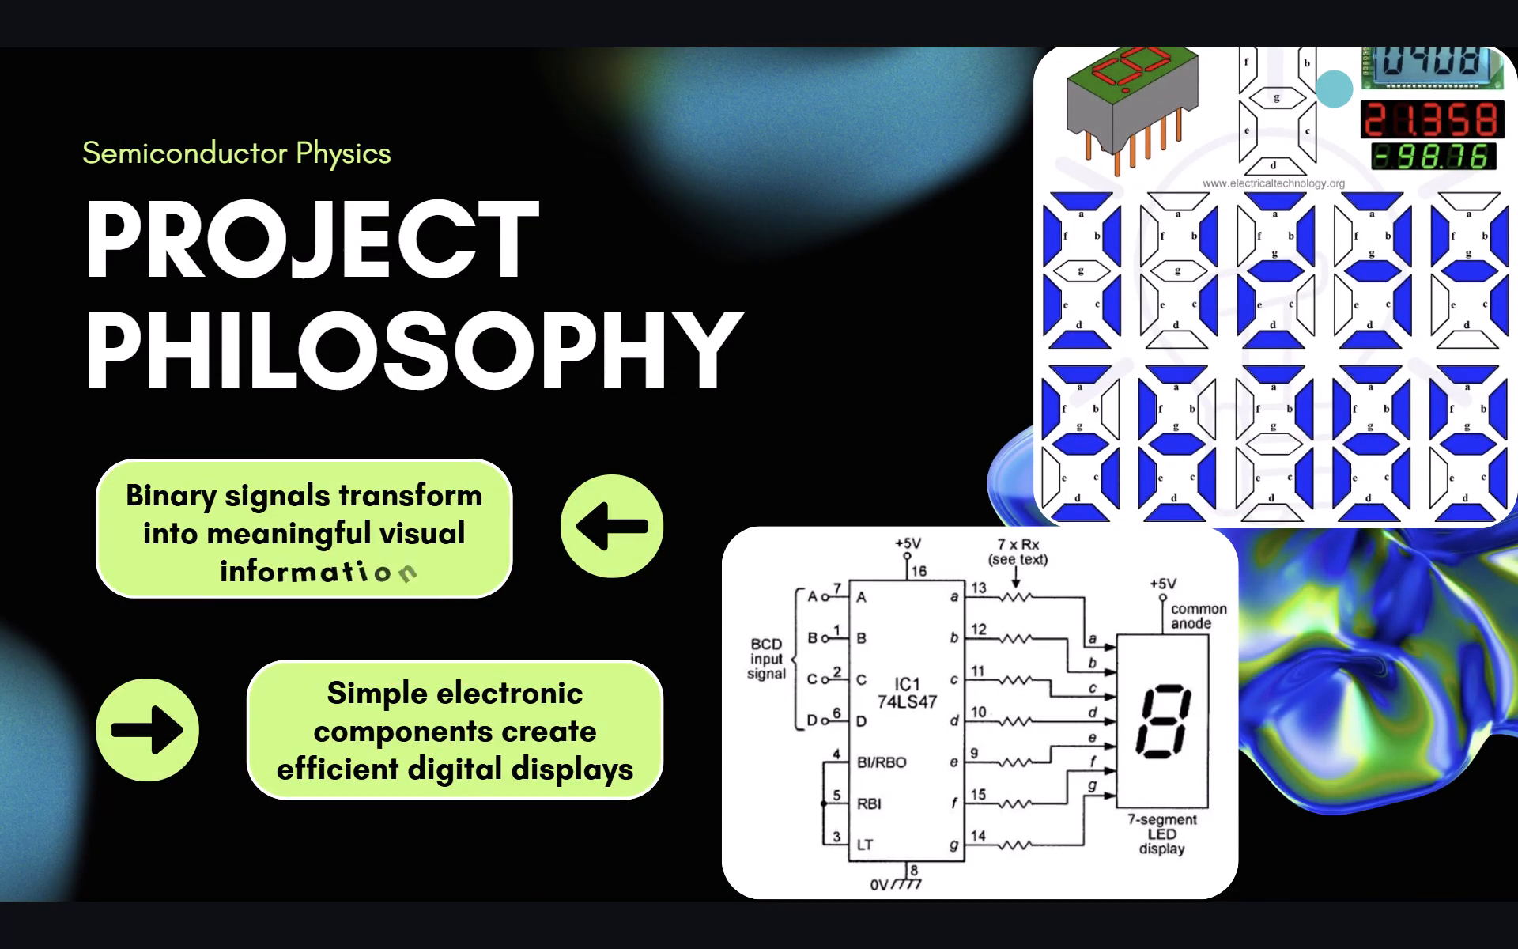
{"action": "key", "text": "Right"}
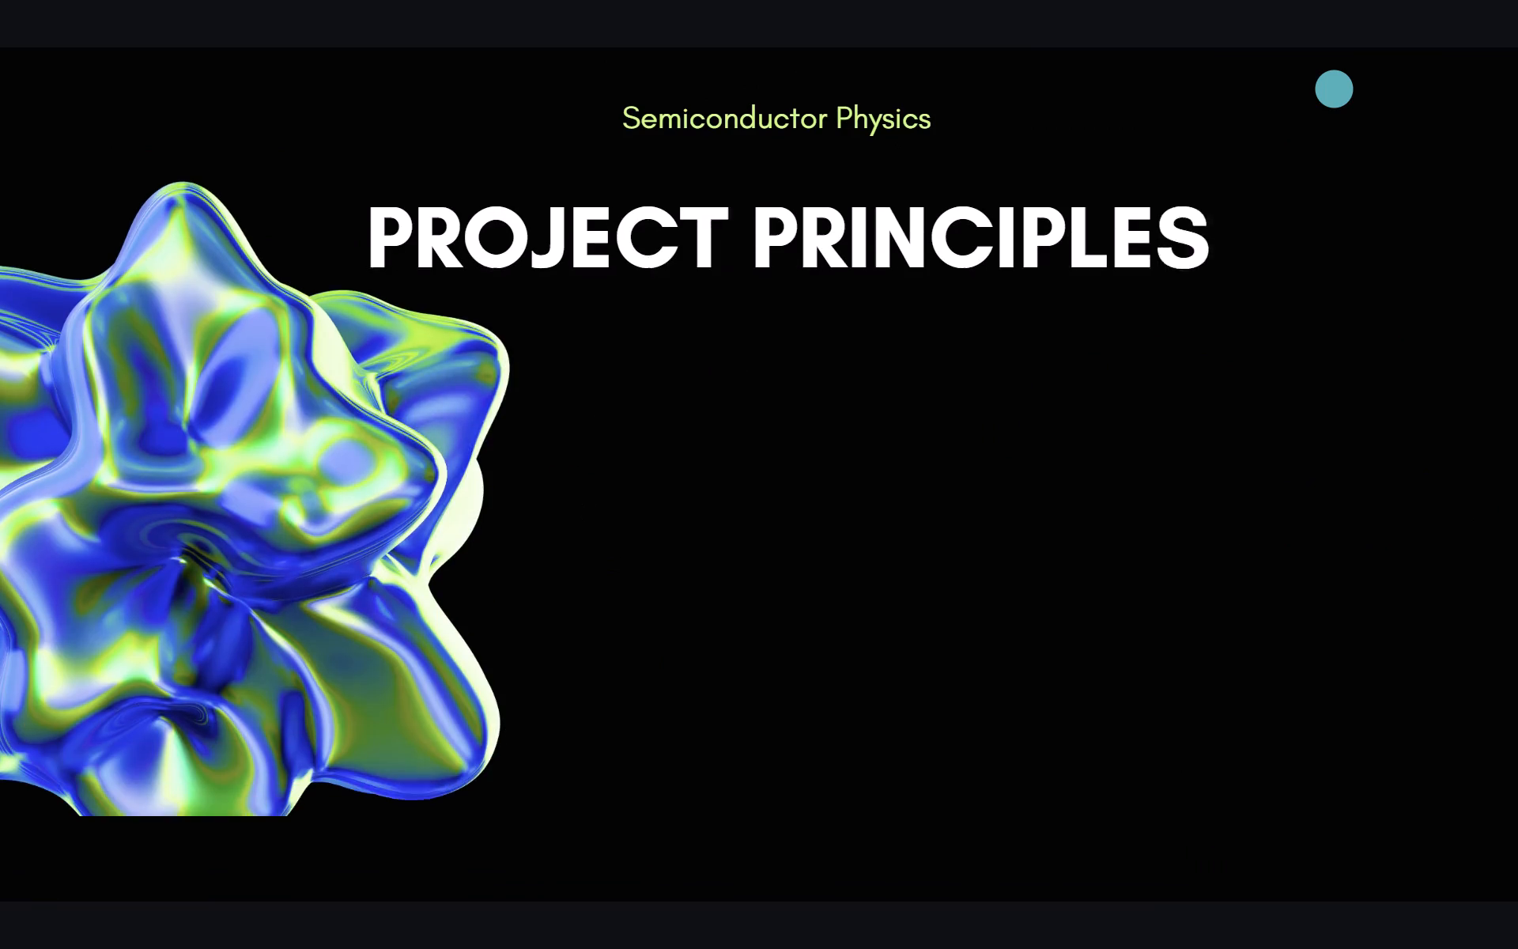
{"action": "key", "text": "Right"}
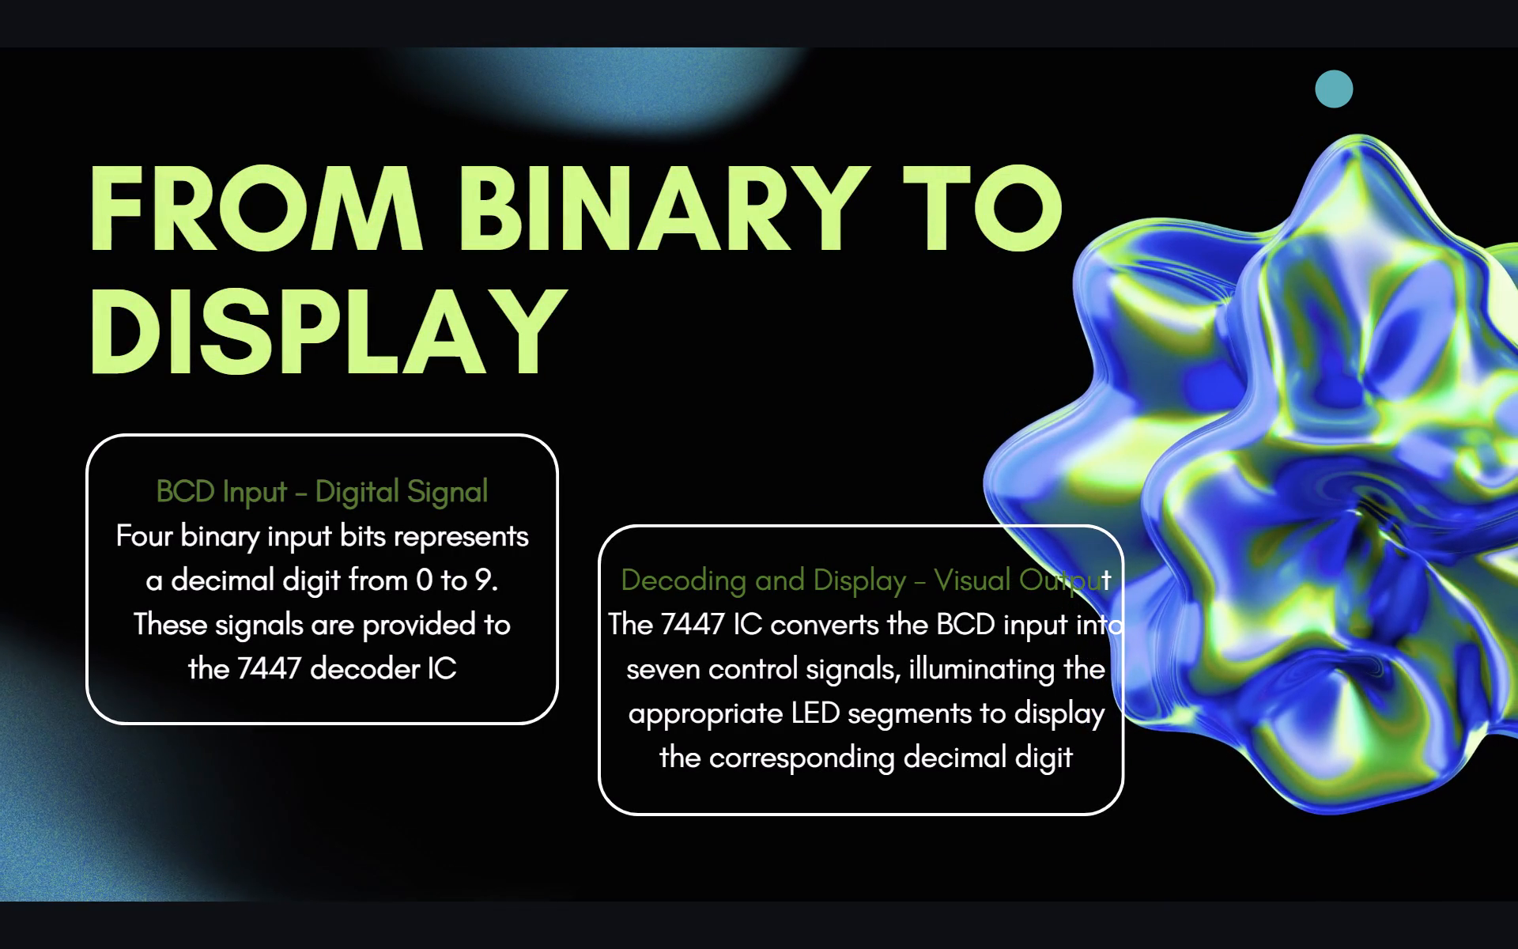
{"action": "key", "text": "Right"}
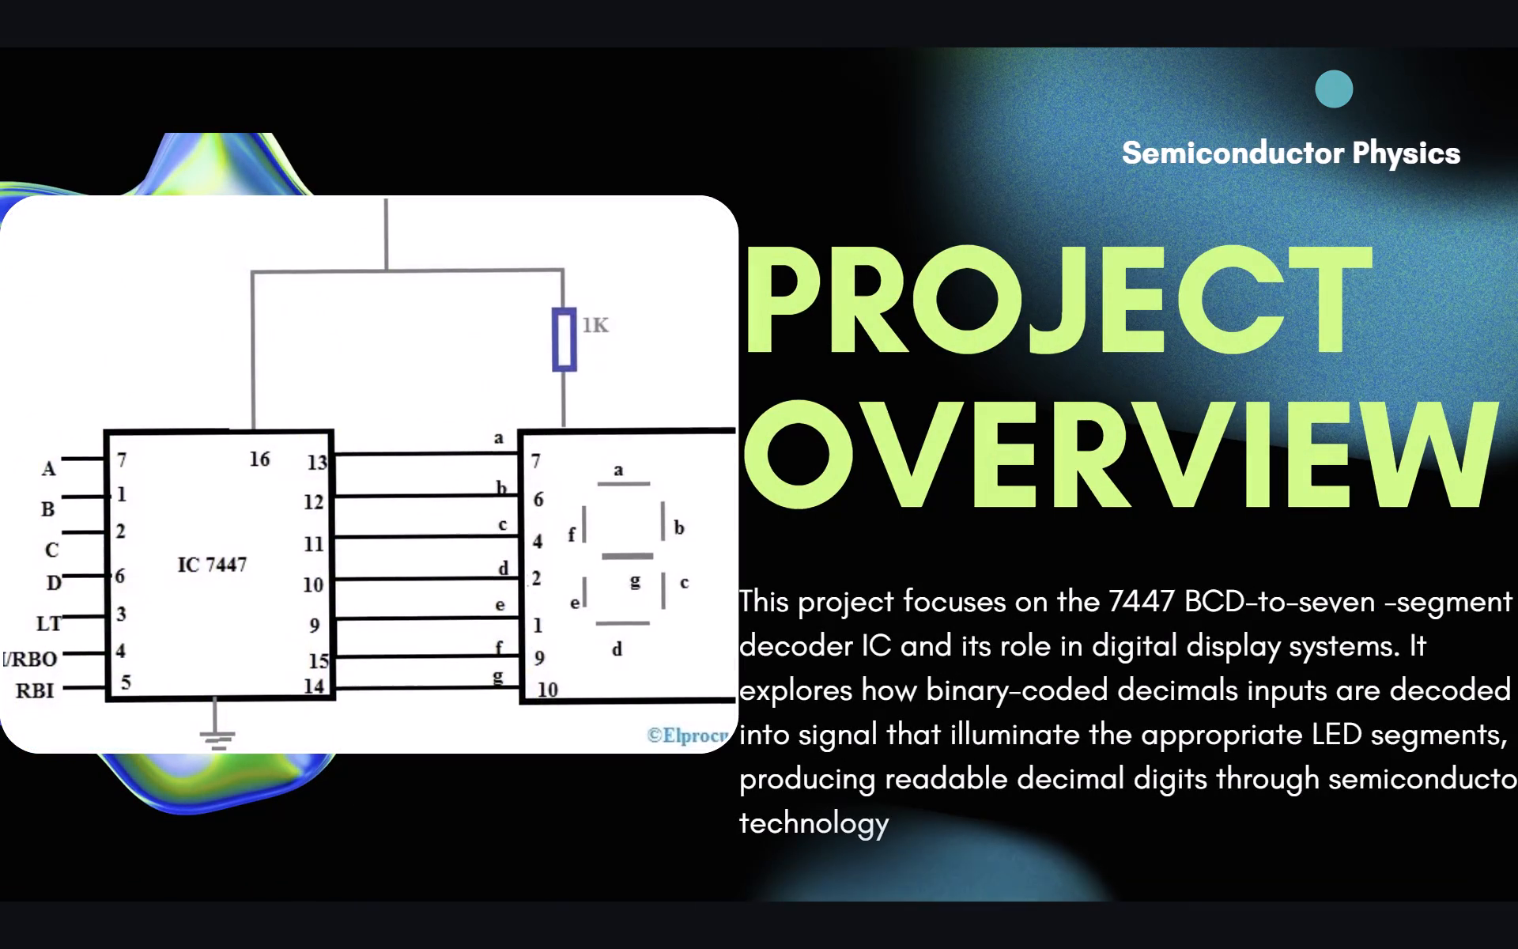
{"action": "key", "text": "Right"}
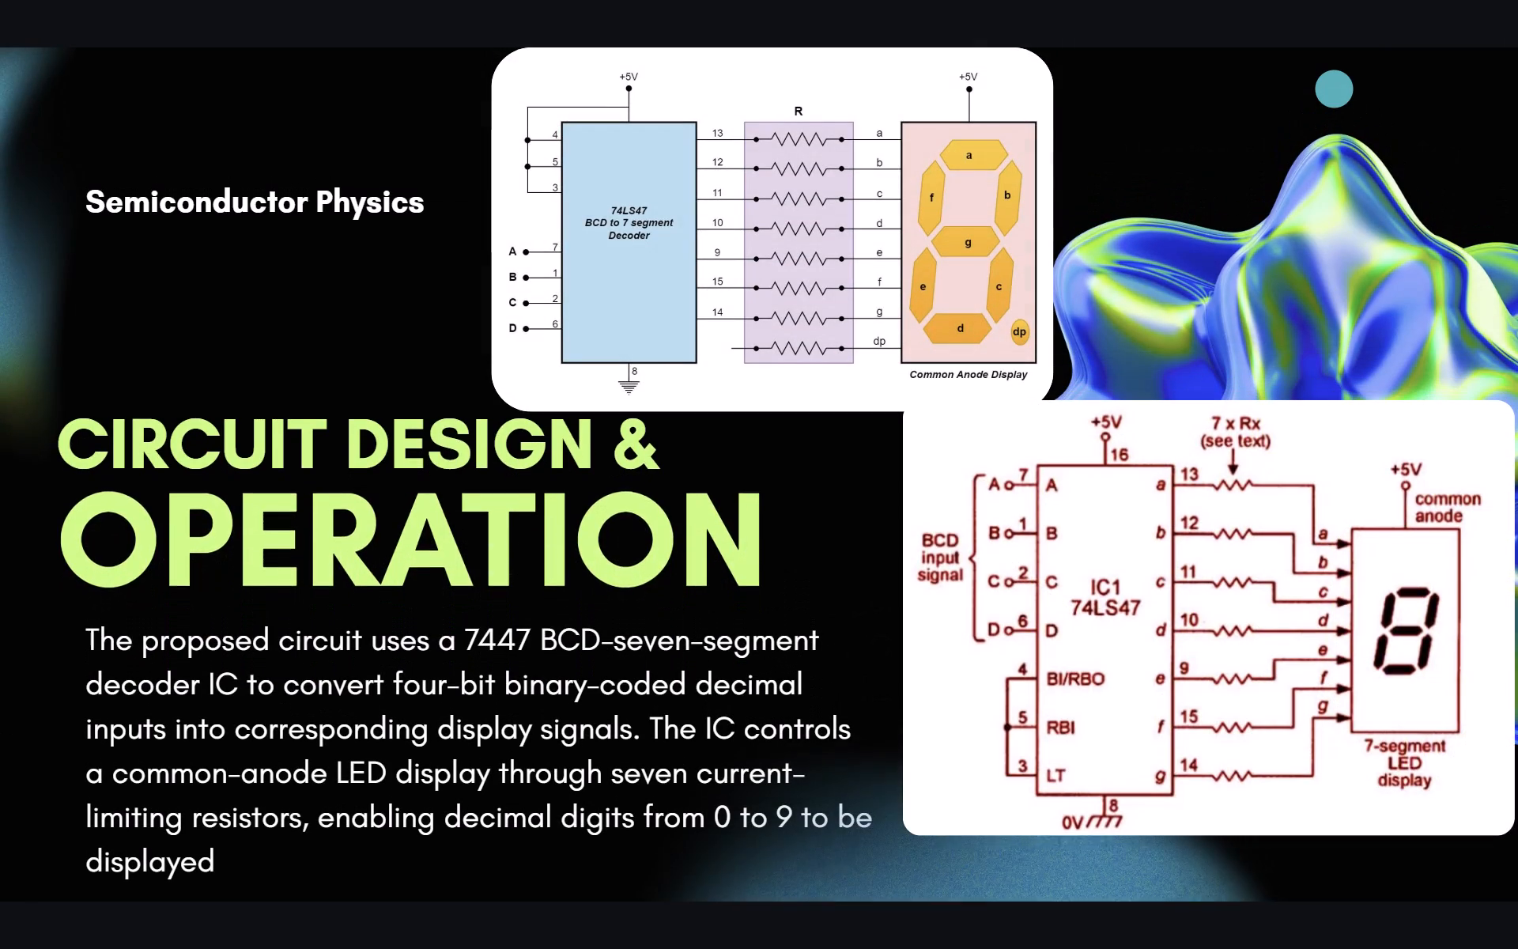
{"action": "key", "text": "Right"}
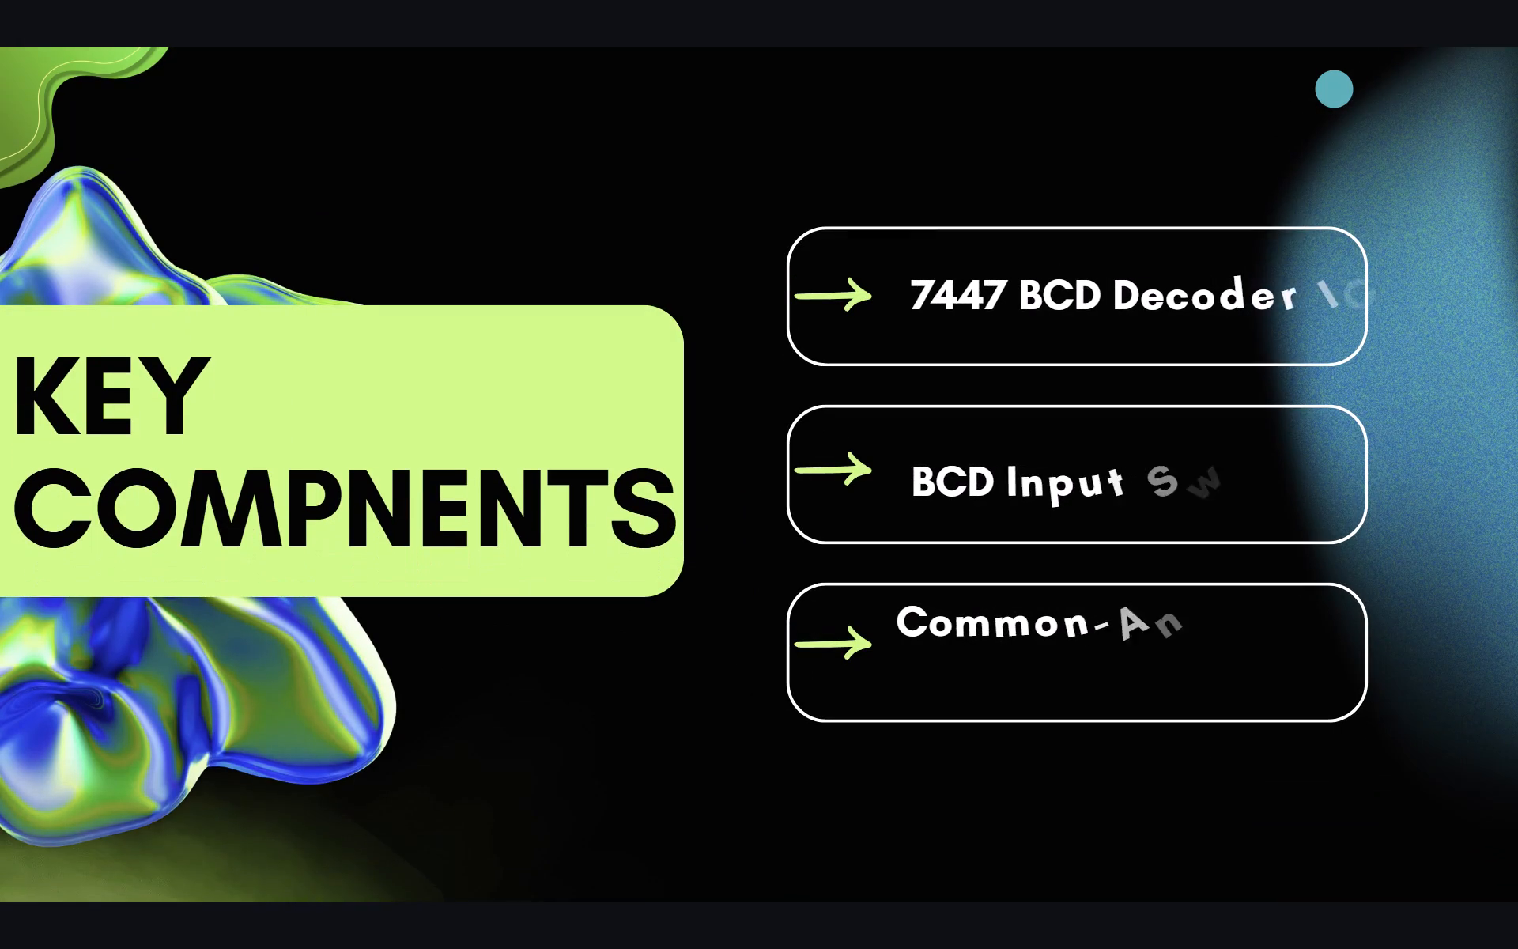
{"action": "key", "text": "Right"}
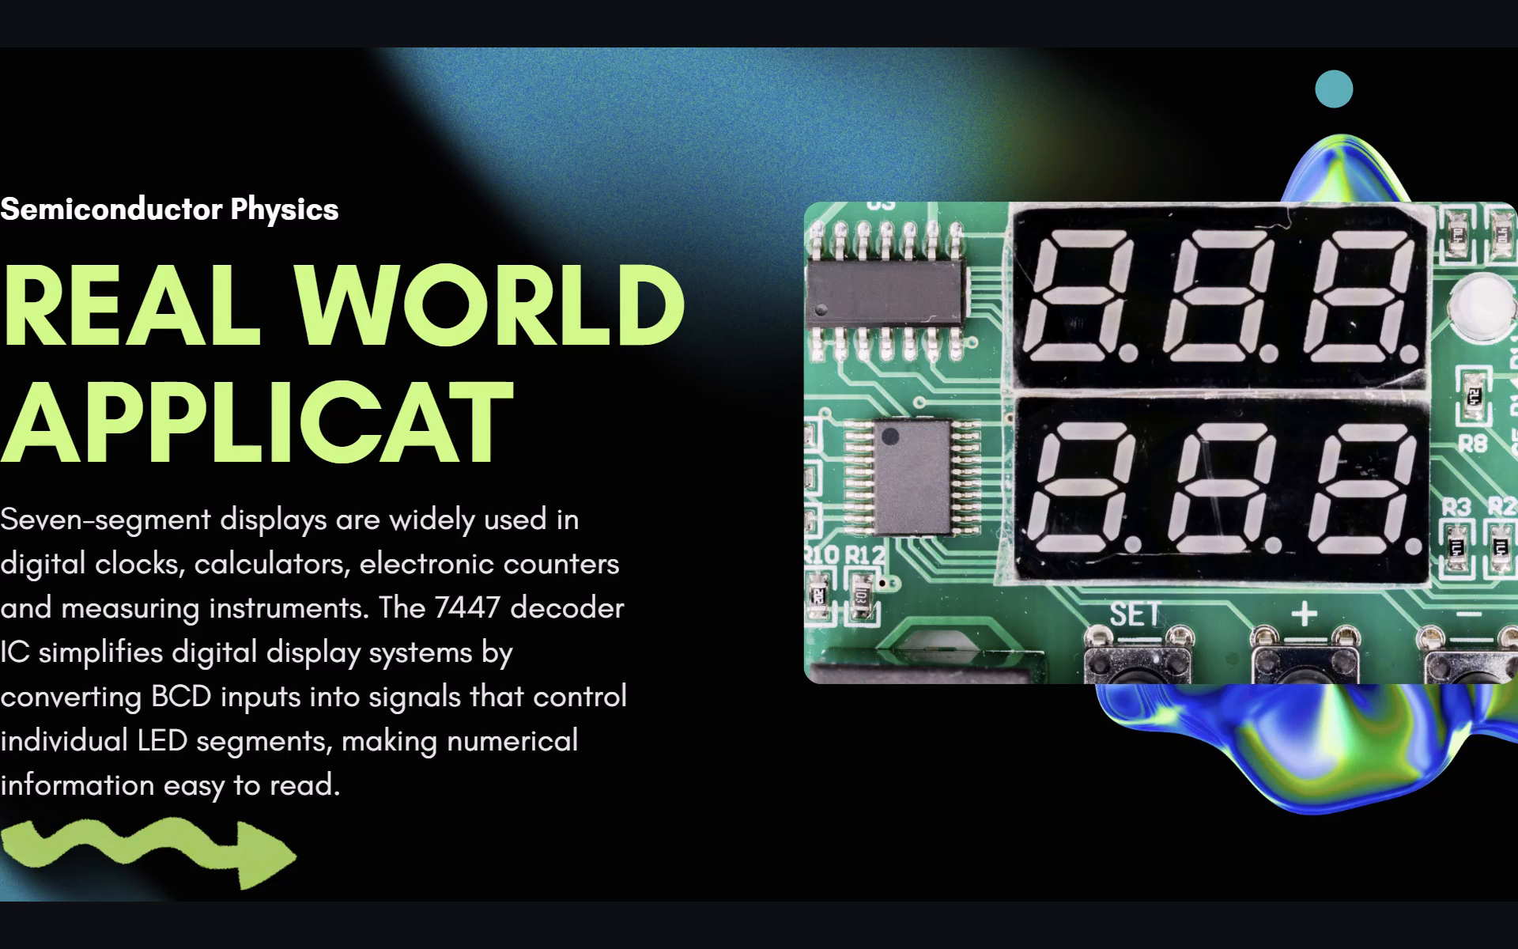
{"action": "key", "text": "Right"}
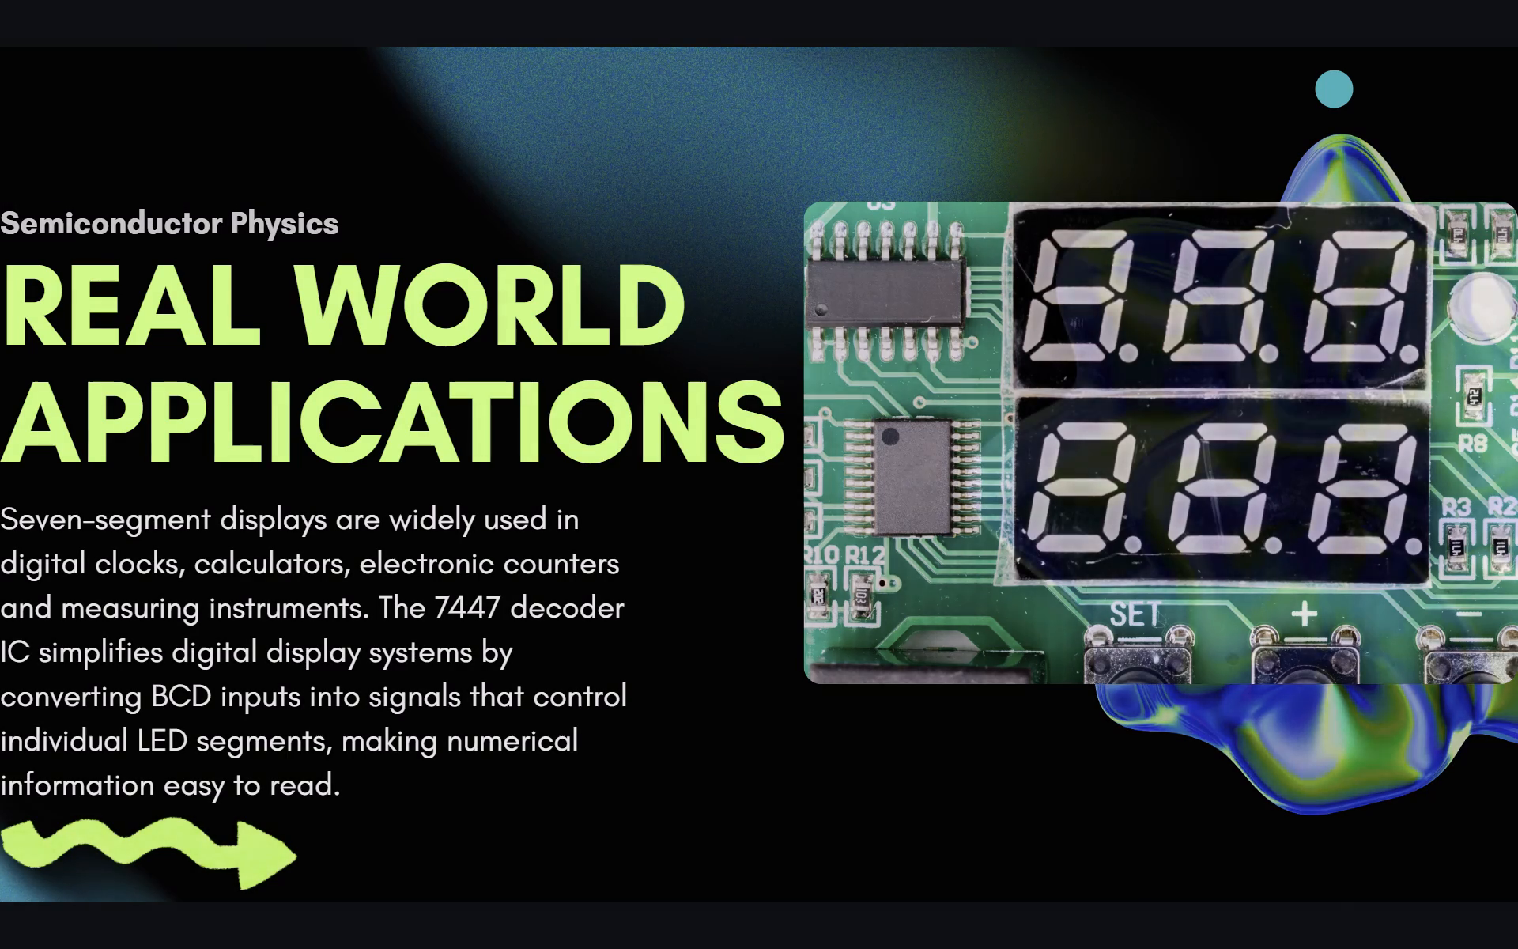
{"action": "key", "text": "Left"}
{"action": "key", "text": "Left"}
{"action": "key", "text": "Right"}
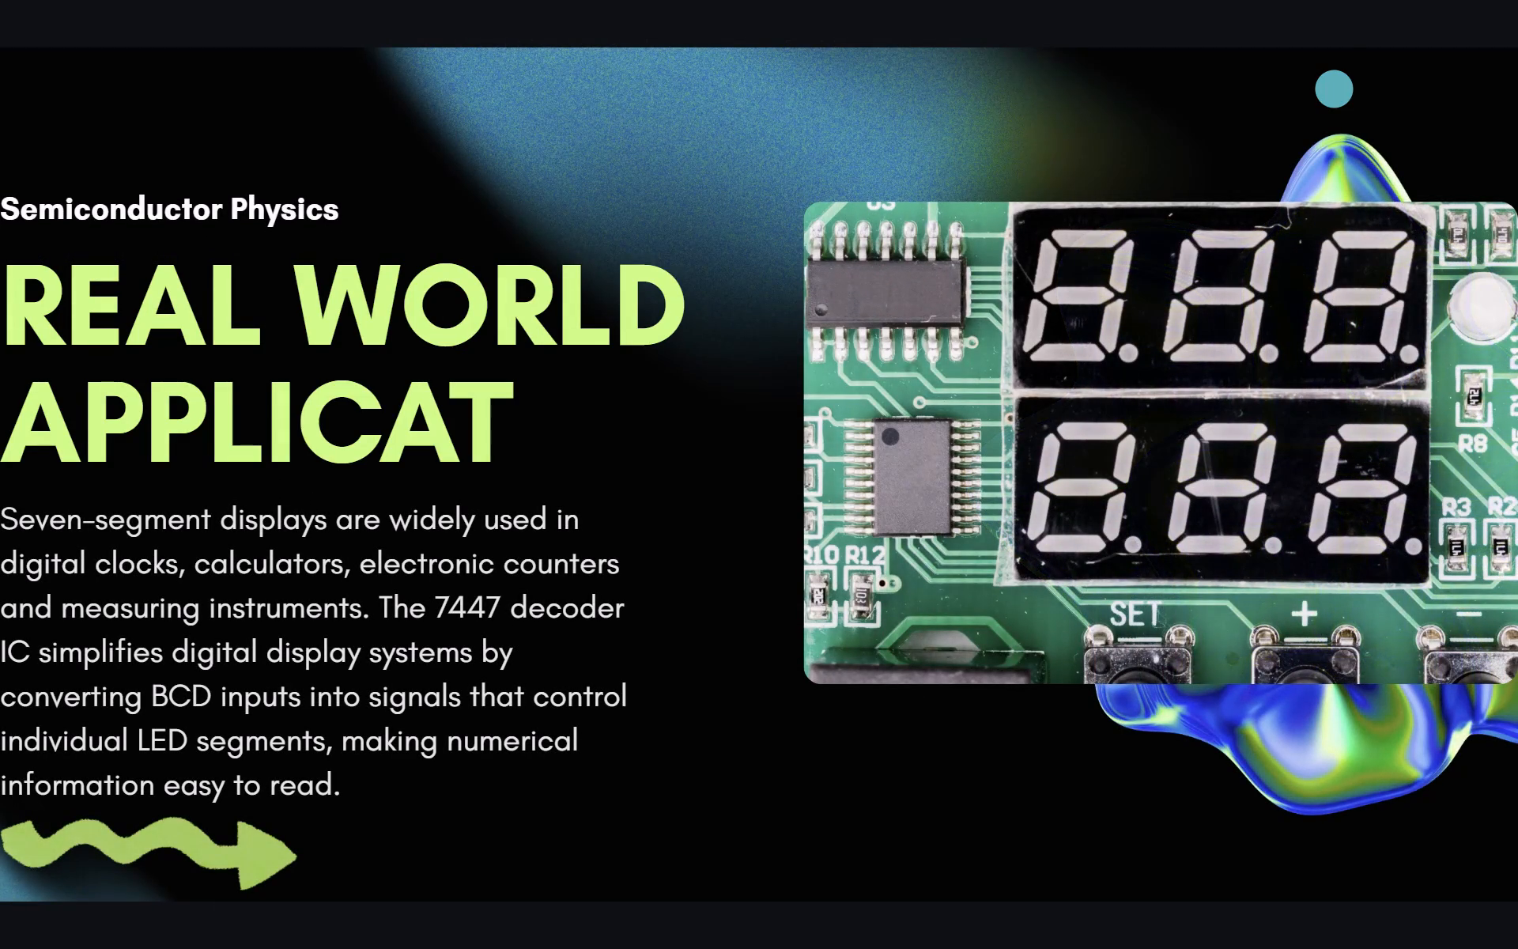
{"action": "key", "text": "Escape"}
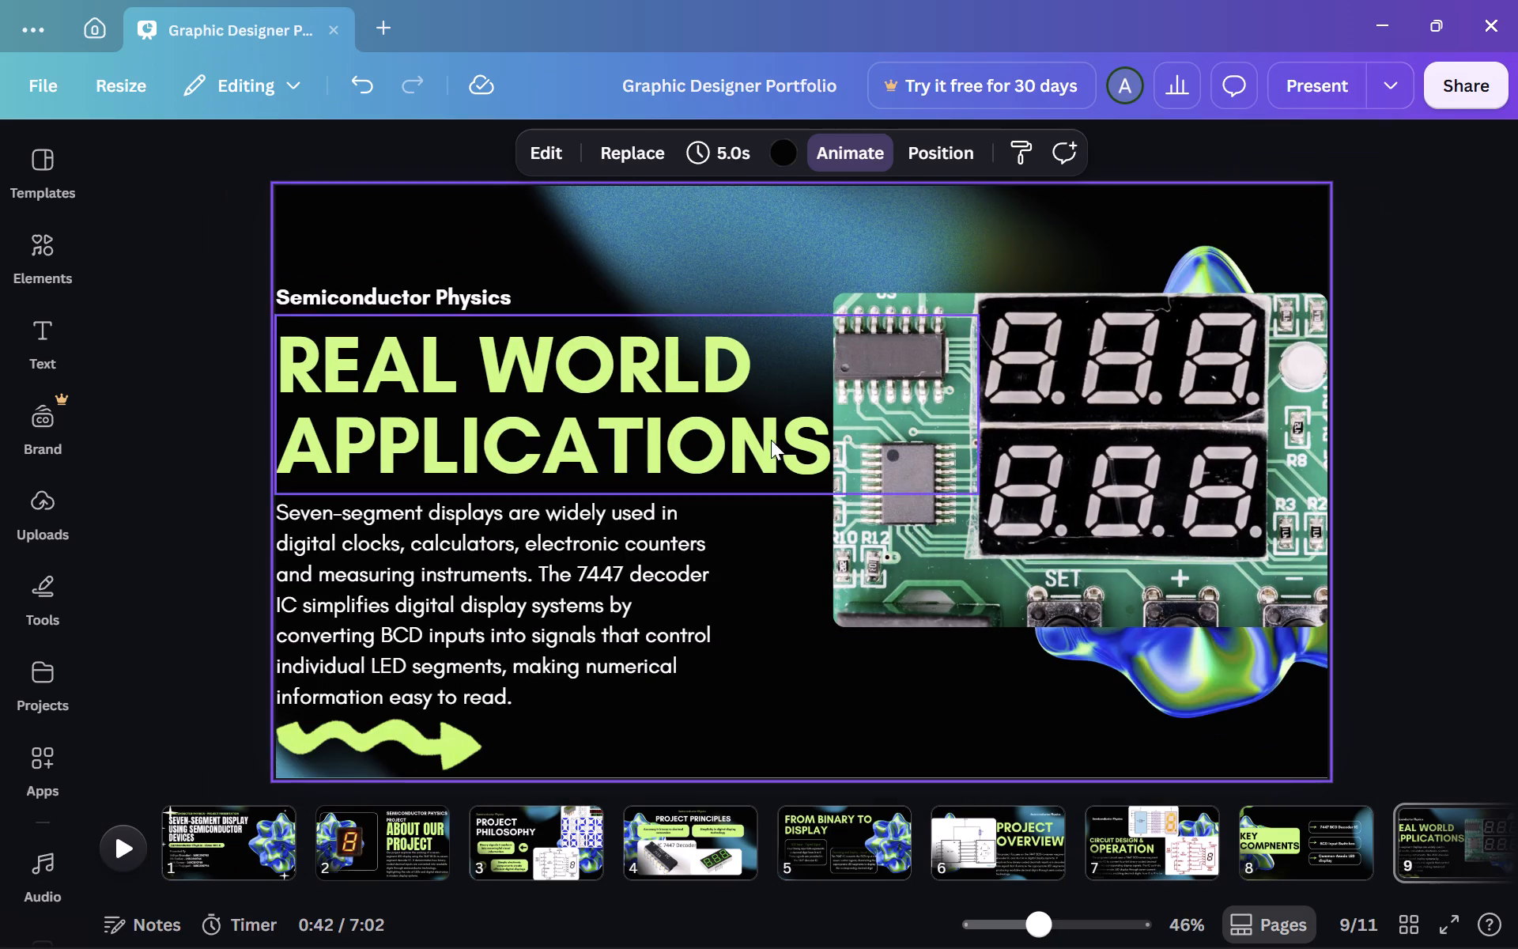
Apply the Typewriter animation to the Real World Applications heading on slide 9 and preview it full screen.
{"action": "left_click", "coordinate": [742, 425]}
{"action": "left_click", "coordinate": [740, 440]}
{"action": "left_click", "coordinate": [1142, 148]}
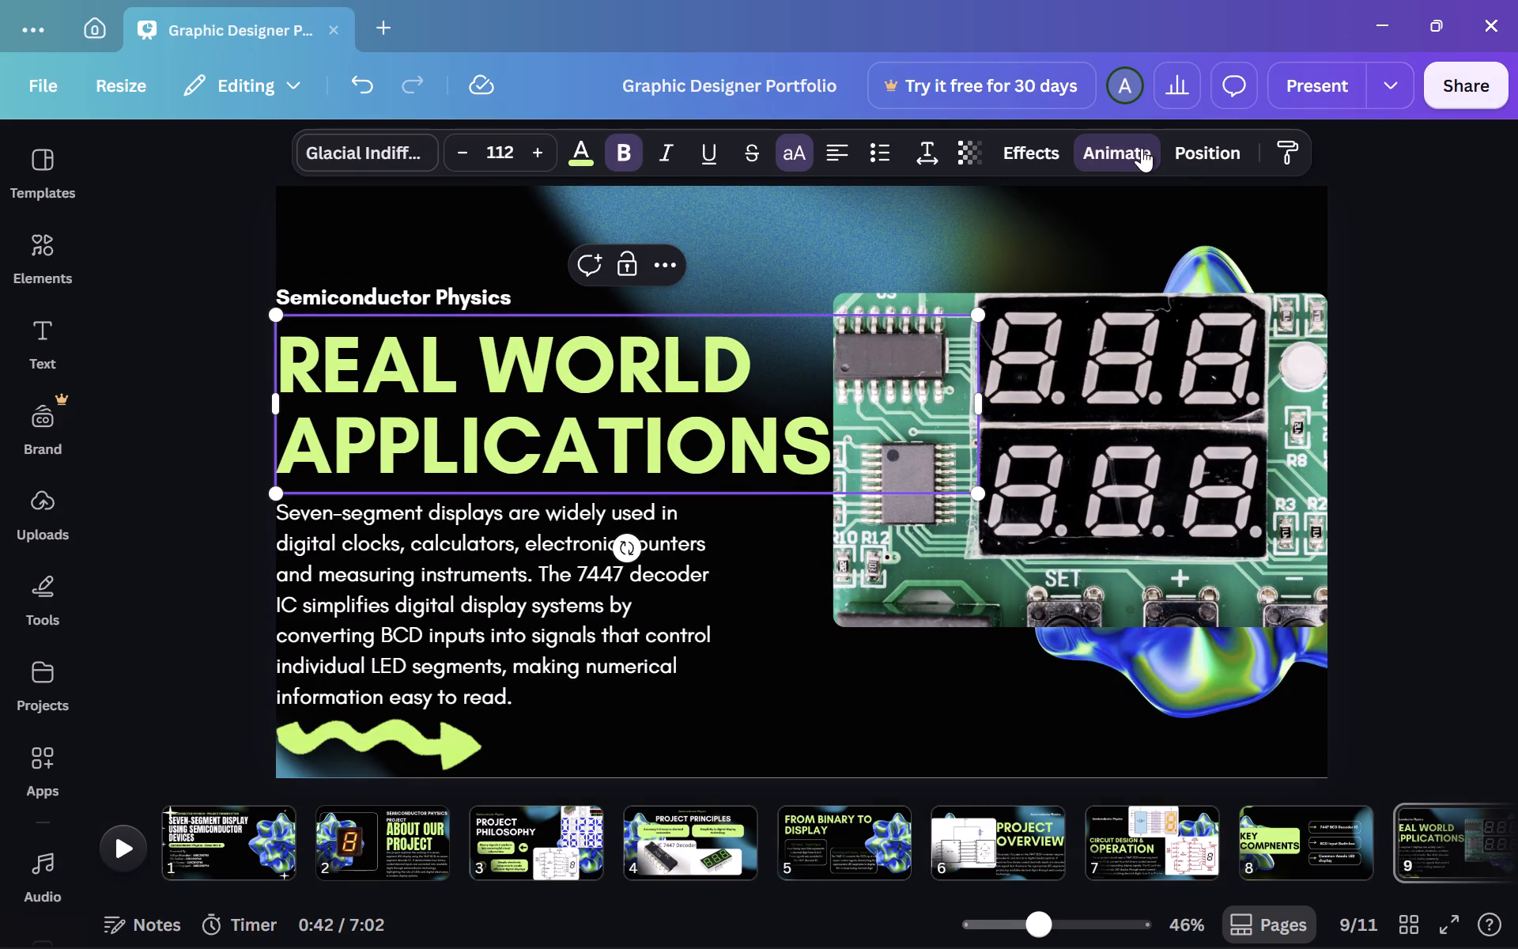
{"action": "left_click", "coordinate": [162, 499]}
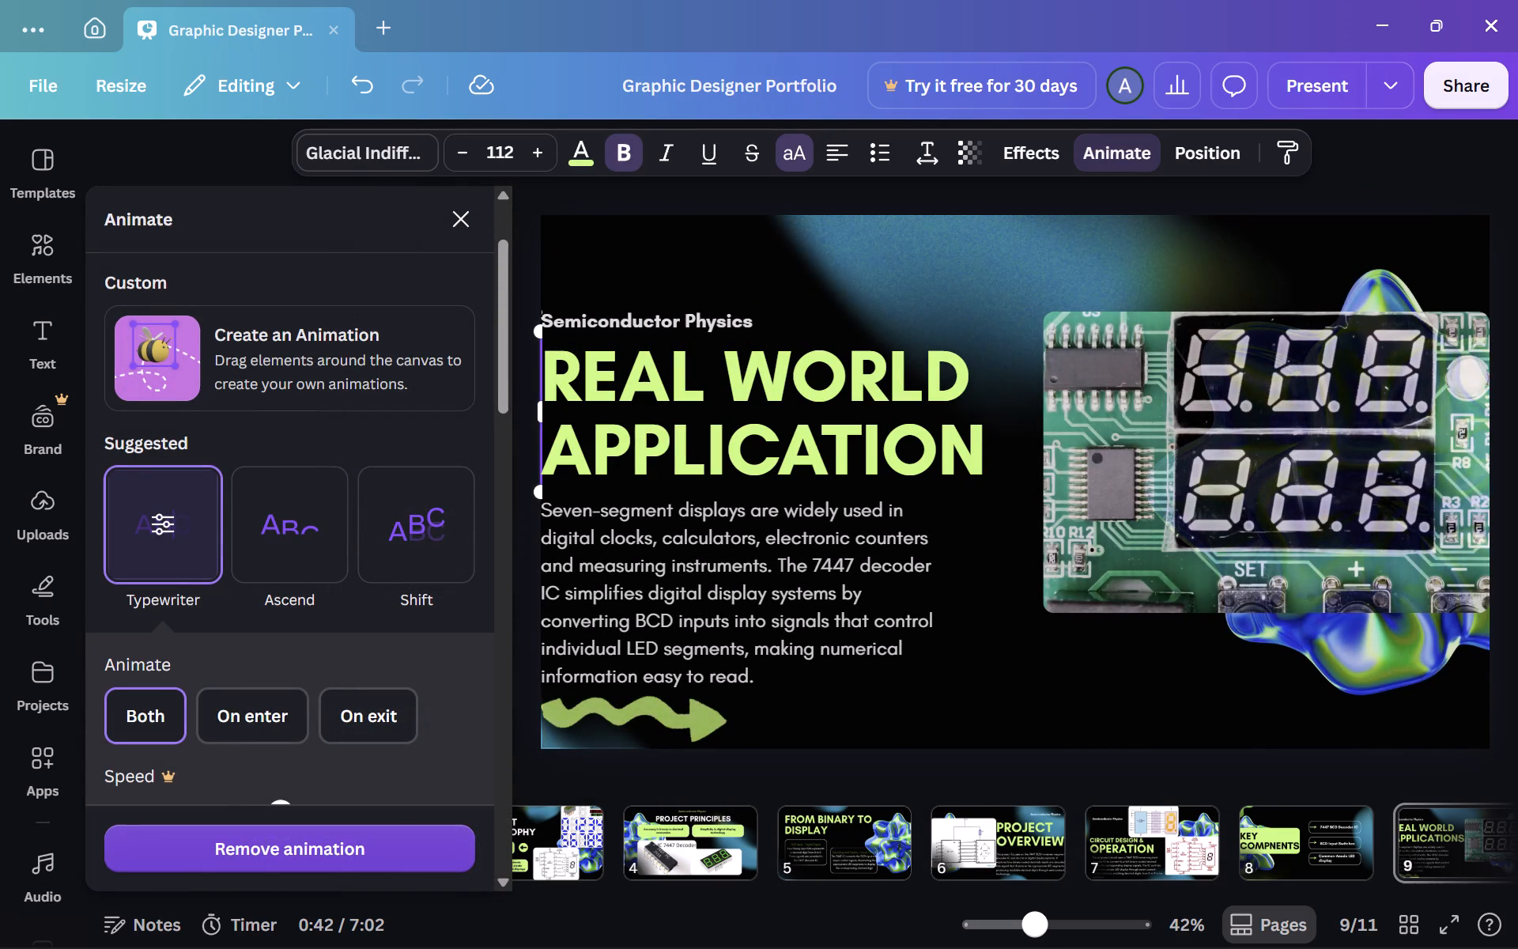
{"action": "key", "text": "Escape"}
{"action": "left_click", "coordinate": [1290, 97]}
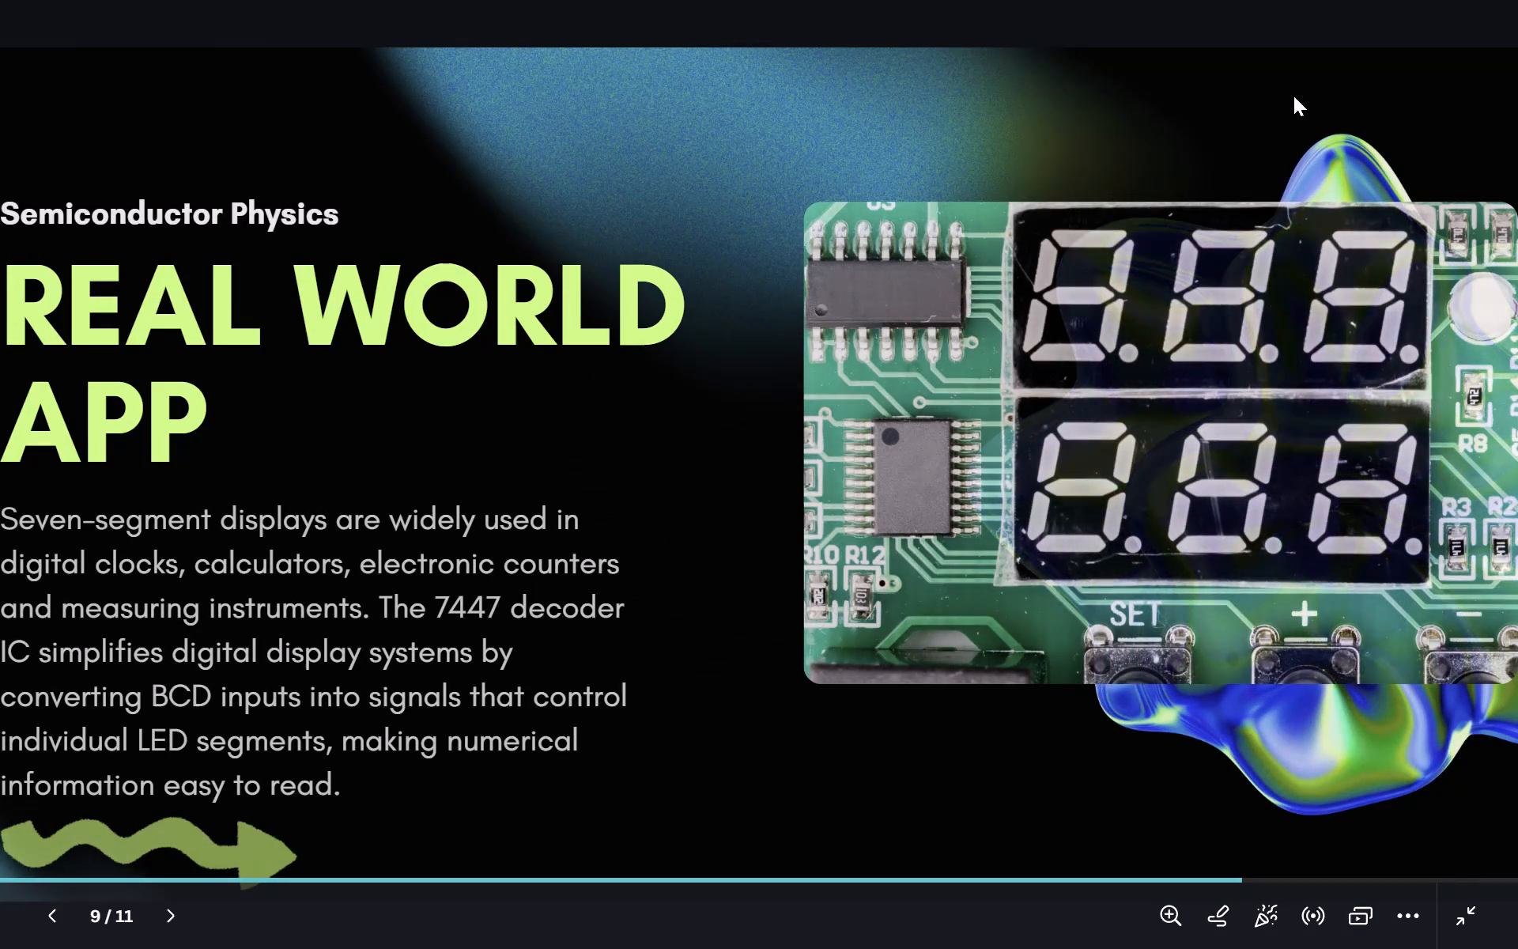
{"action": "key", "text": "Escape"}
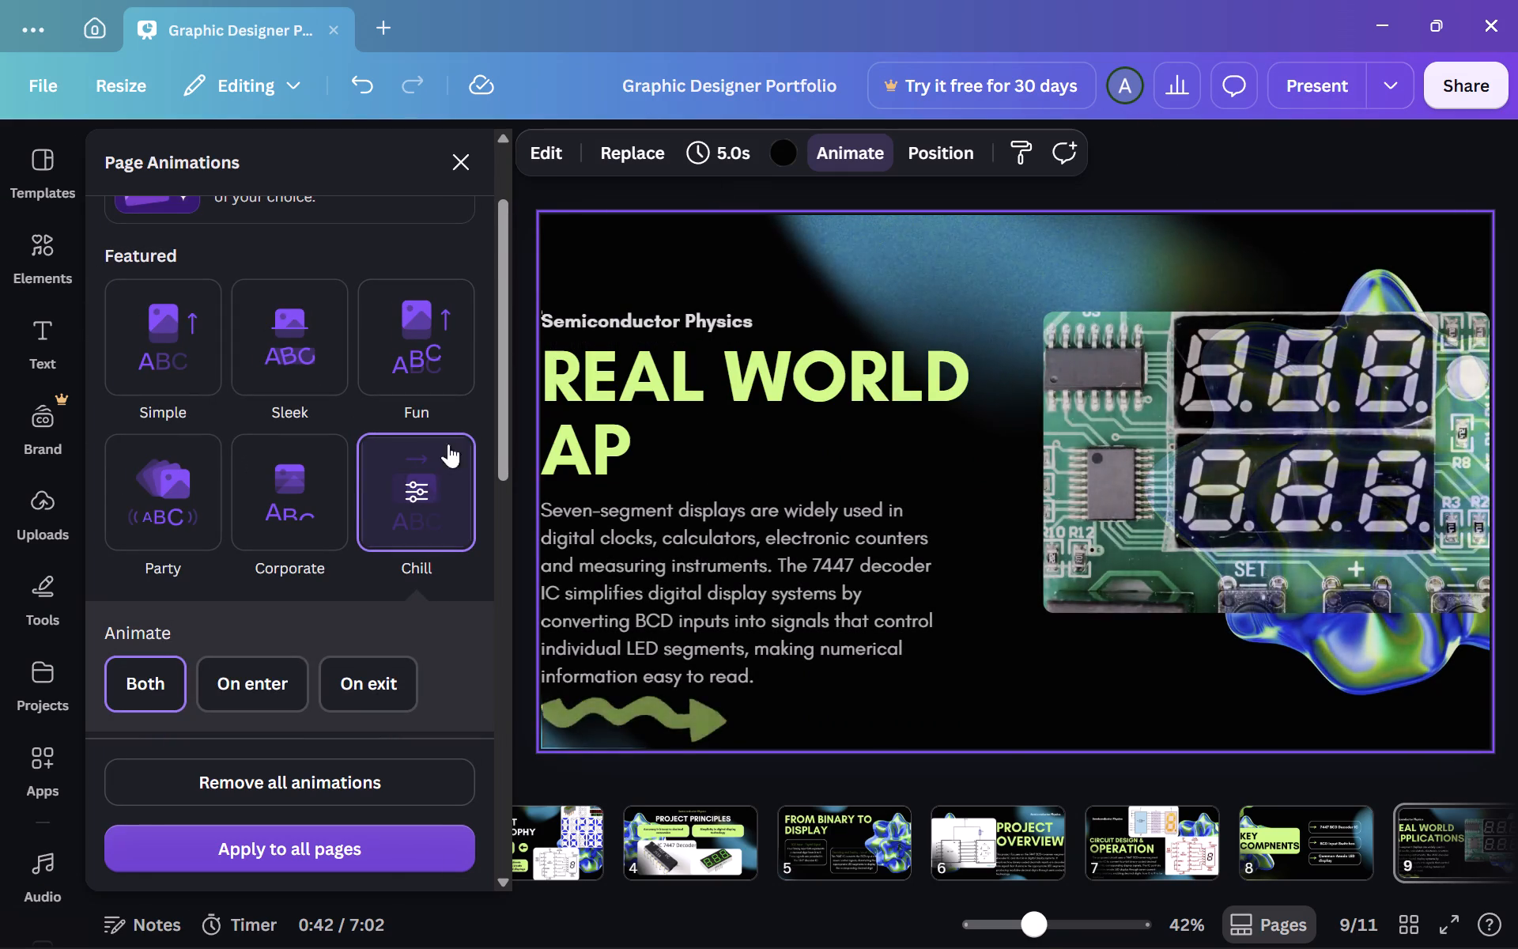
Apply the Ascend animation, playing on enter, to the Real World Applications heading on slide 9.
{"action": "left_click", "coordinate": [620, 384]}
{"action": "left_click", "coordinate": [1128, 143]}
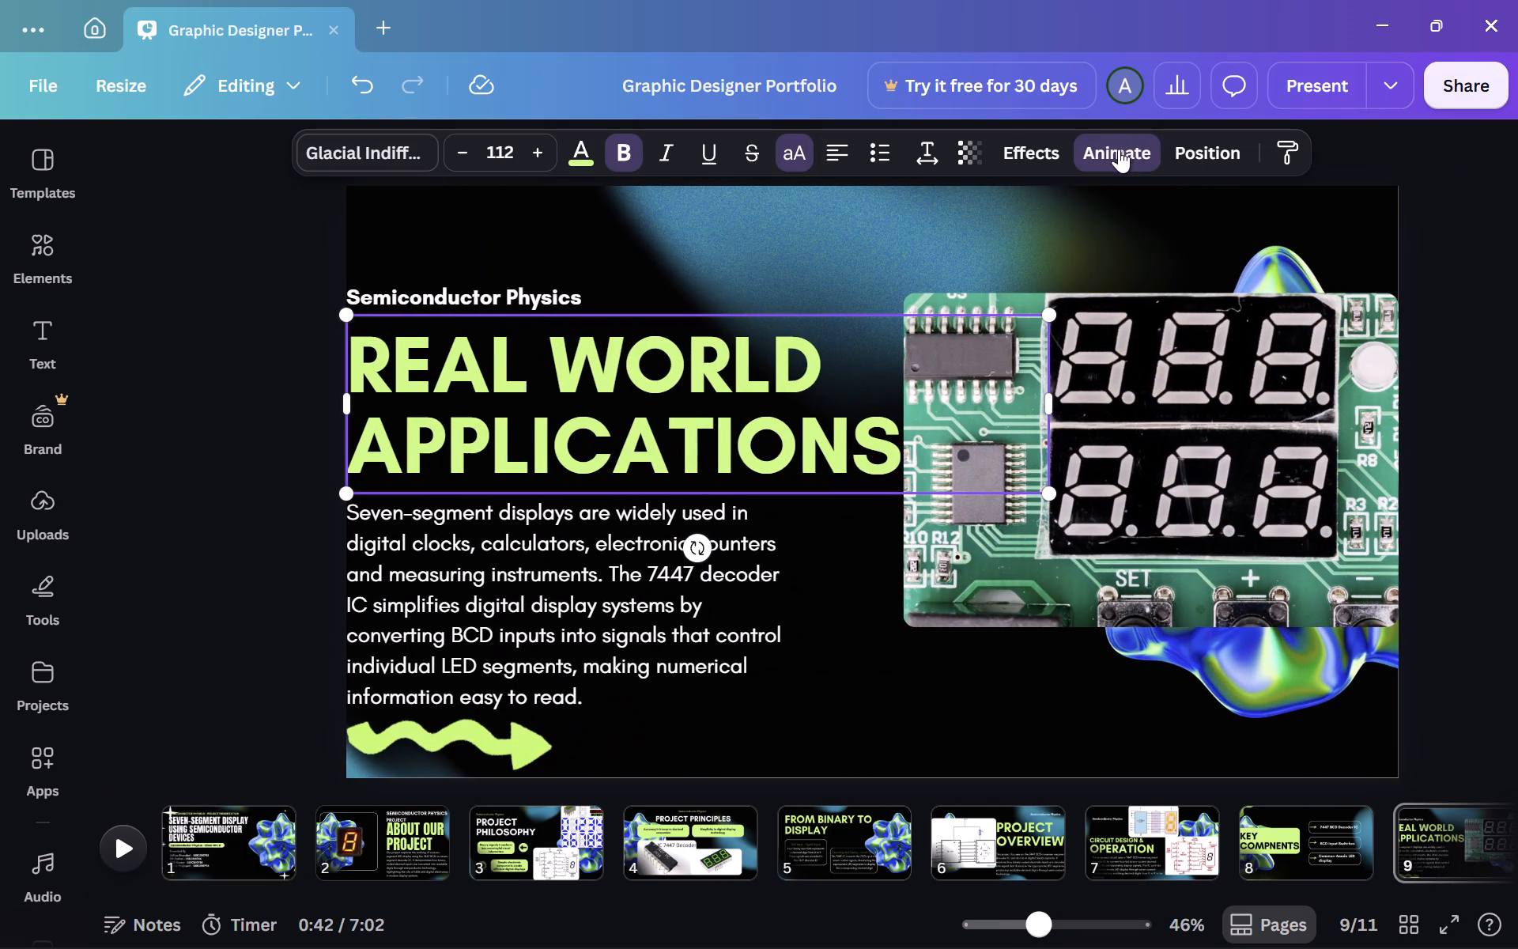
{"action": "left_click", "coordinate": [1108, 161]}
{"action": "left_click", "coordinate": [301, 478]}
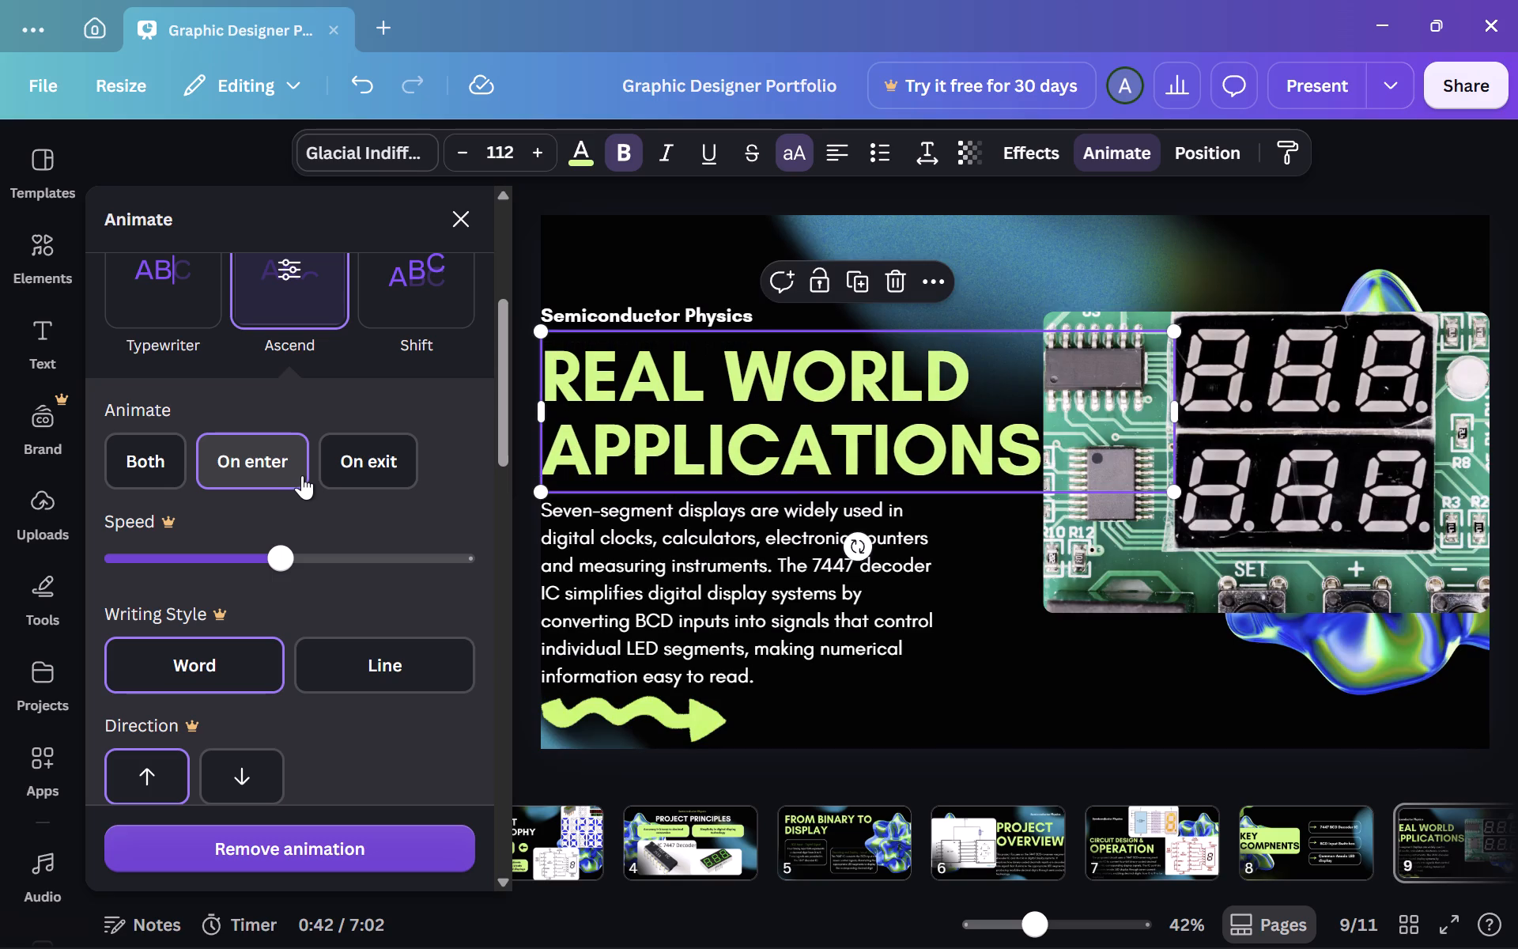
{"action": "key", "text": "Escape"}
Preview the Real World Applications slide and the Project Demonstration video slide in full-screen presentation mode, and return to editing.
{"action": "left_click", "coordinate": [1329, 67]}
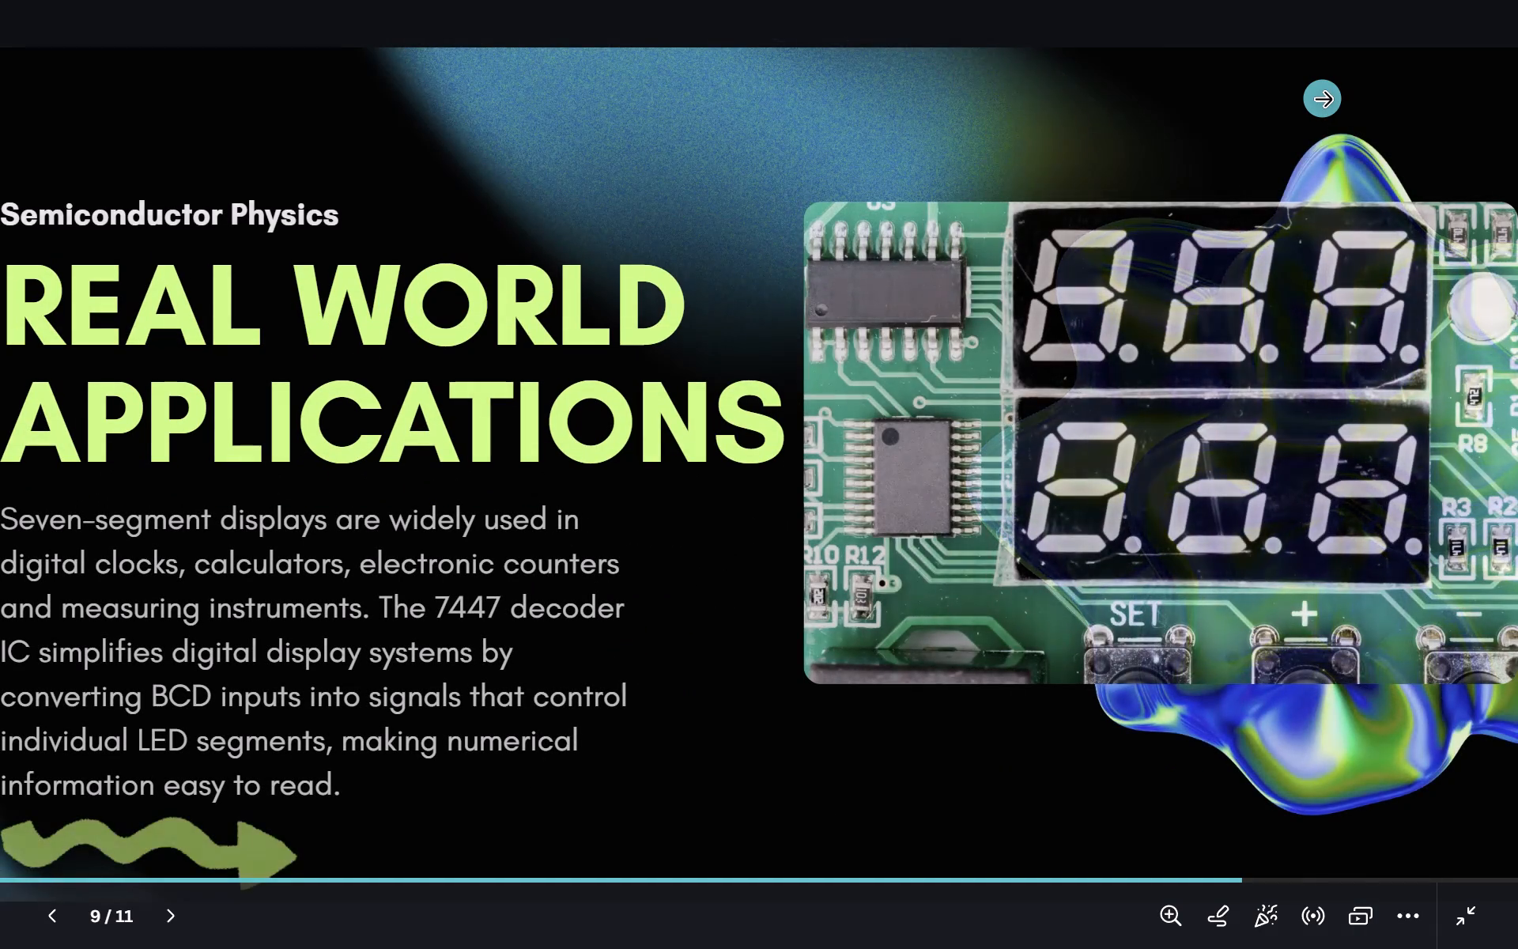
{"action": "key", "text": "Right"}
{"action": "key", "text": "Right"}
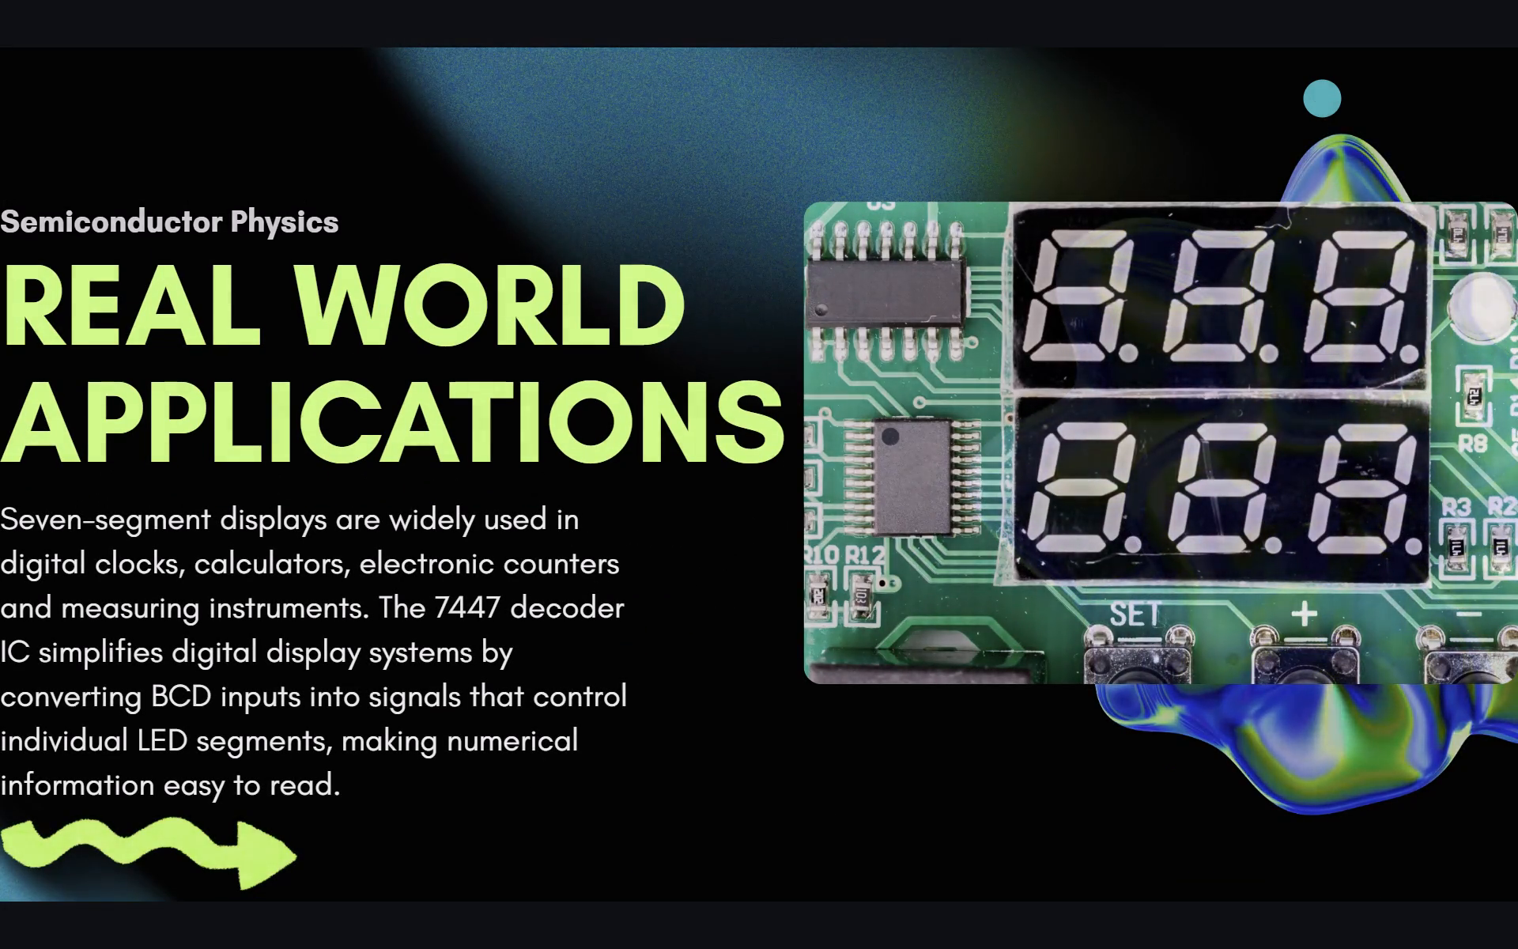
{"action": "key", "text": "Left"}
{"action": "key", "text": "Left"}
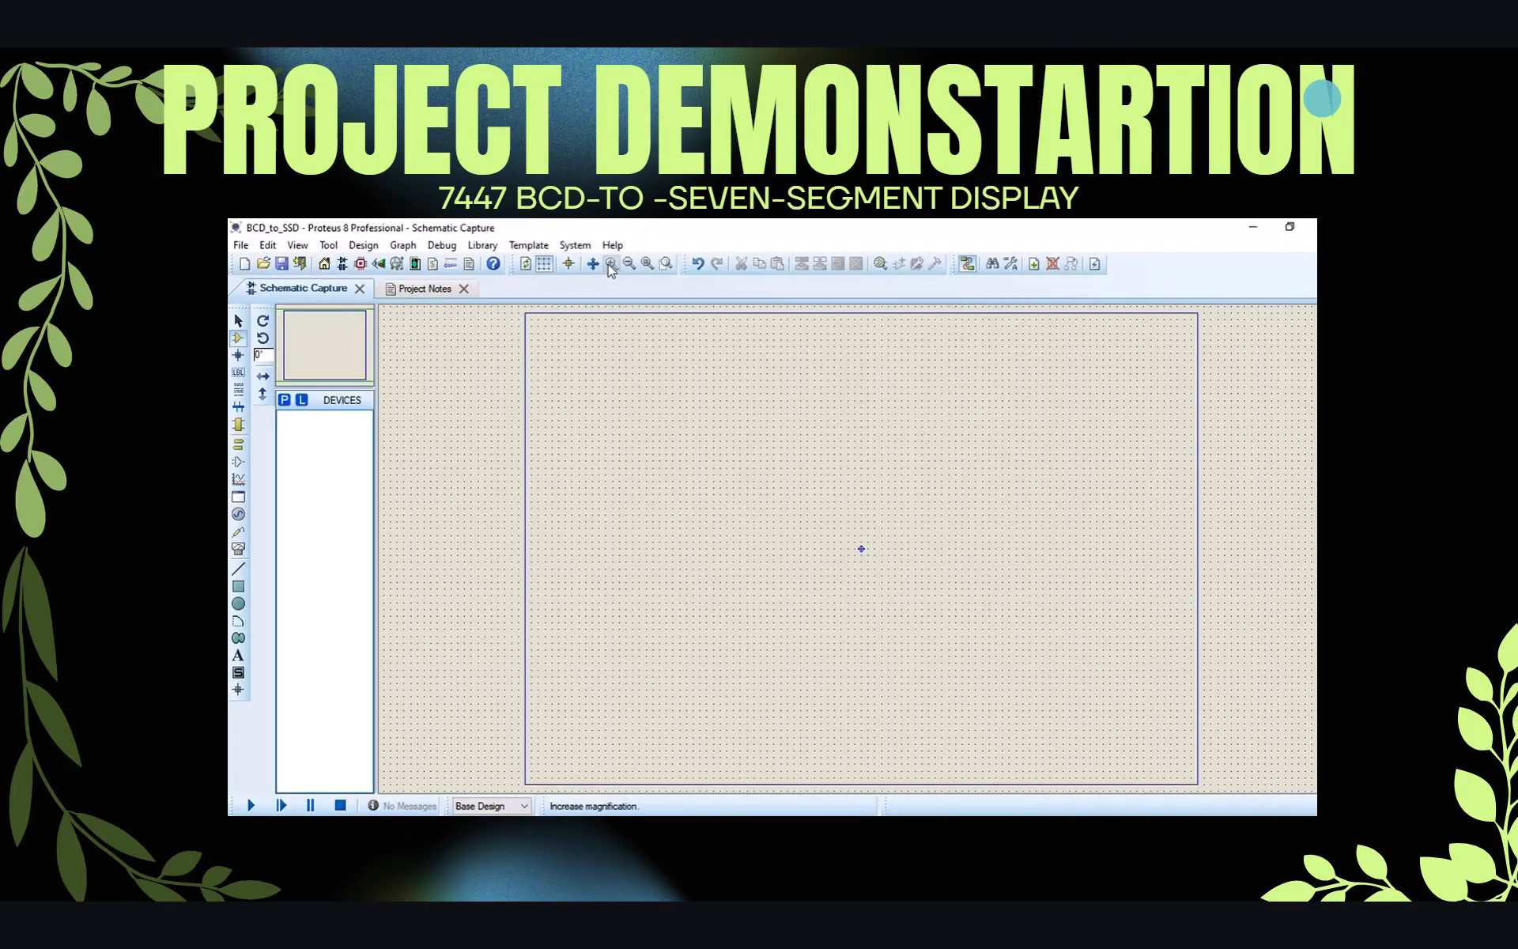
{"action": "key", "text": "Right"}
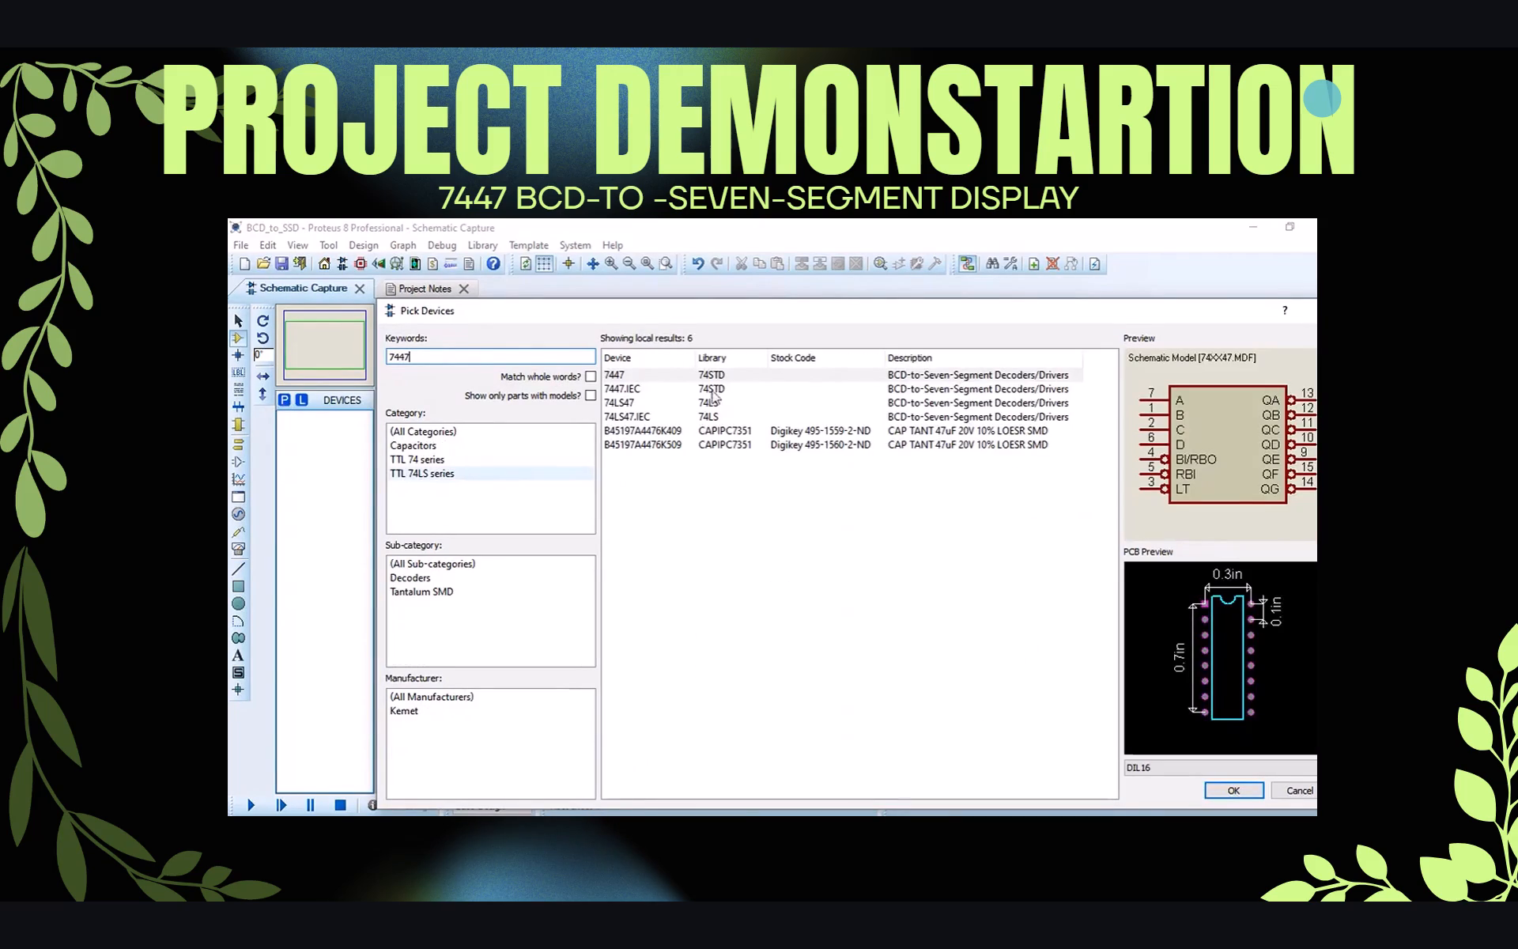
{"action": "key", "text": "Escape"}
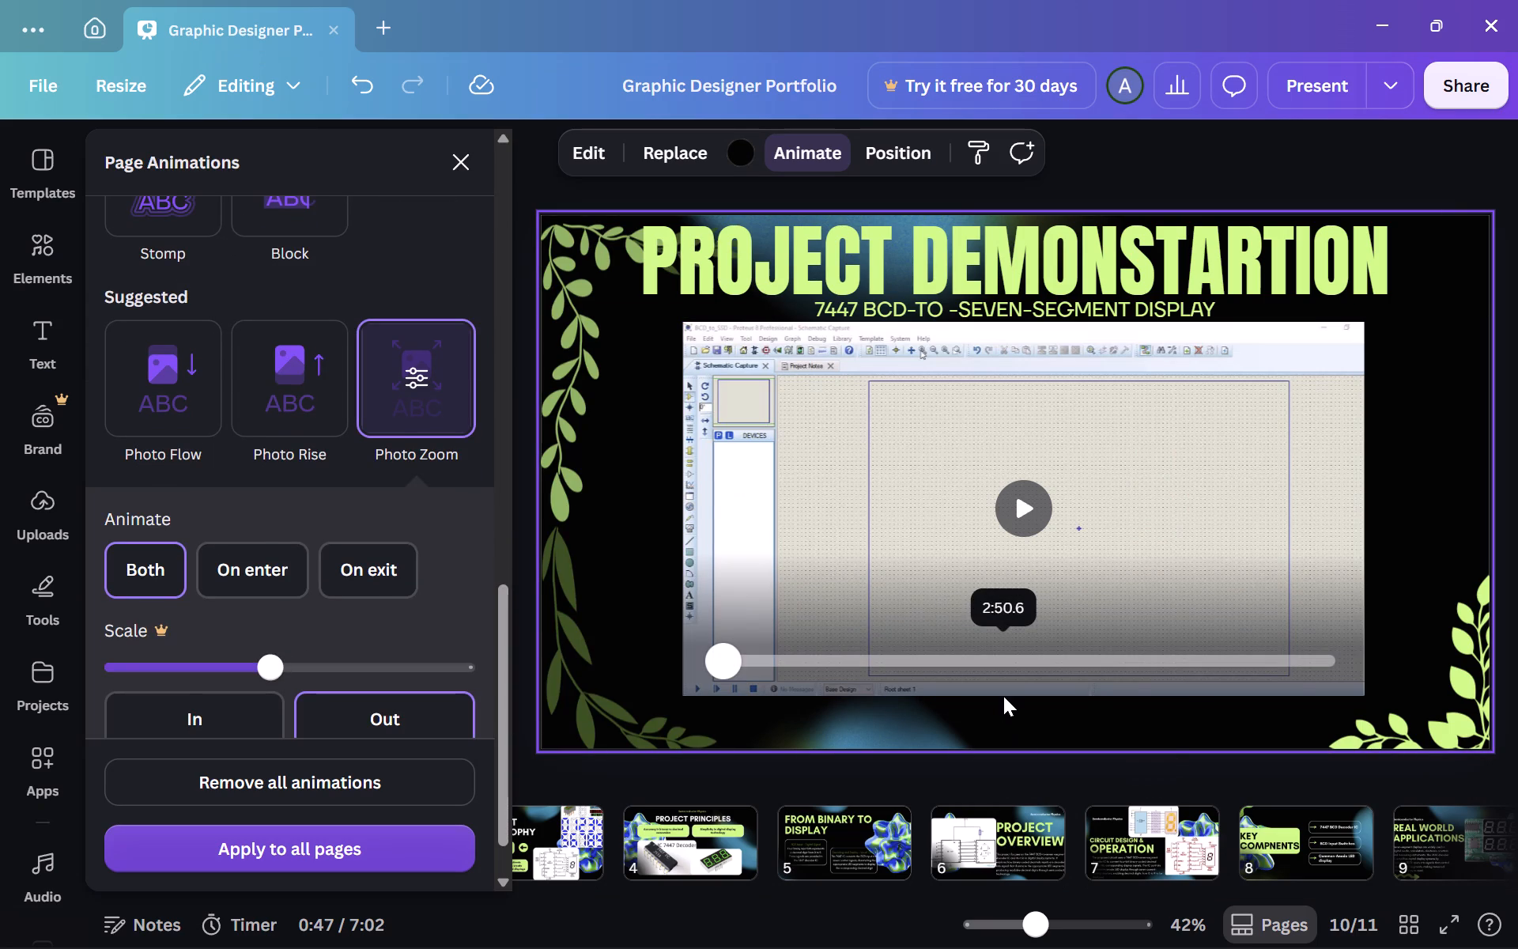
Return to slide 9 and examine the text and General animations available for the Real World Applications heading.
{"action": "key", "text": "Left"}
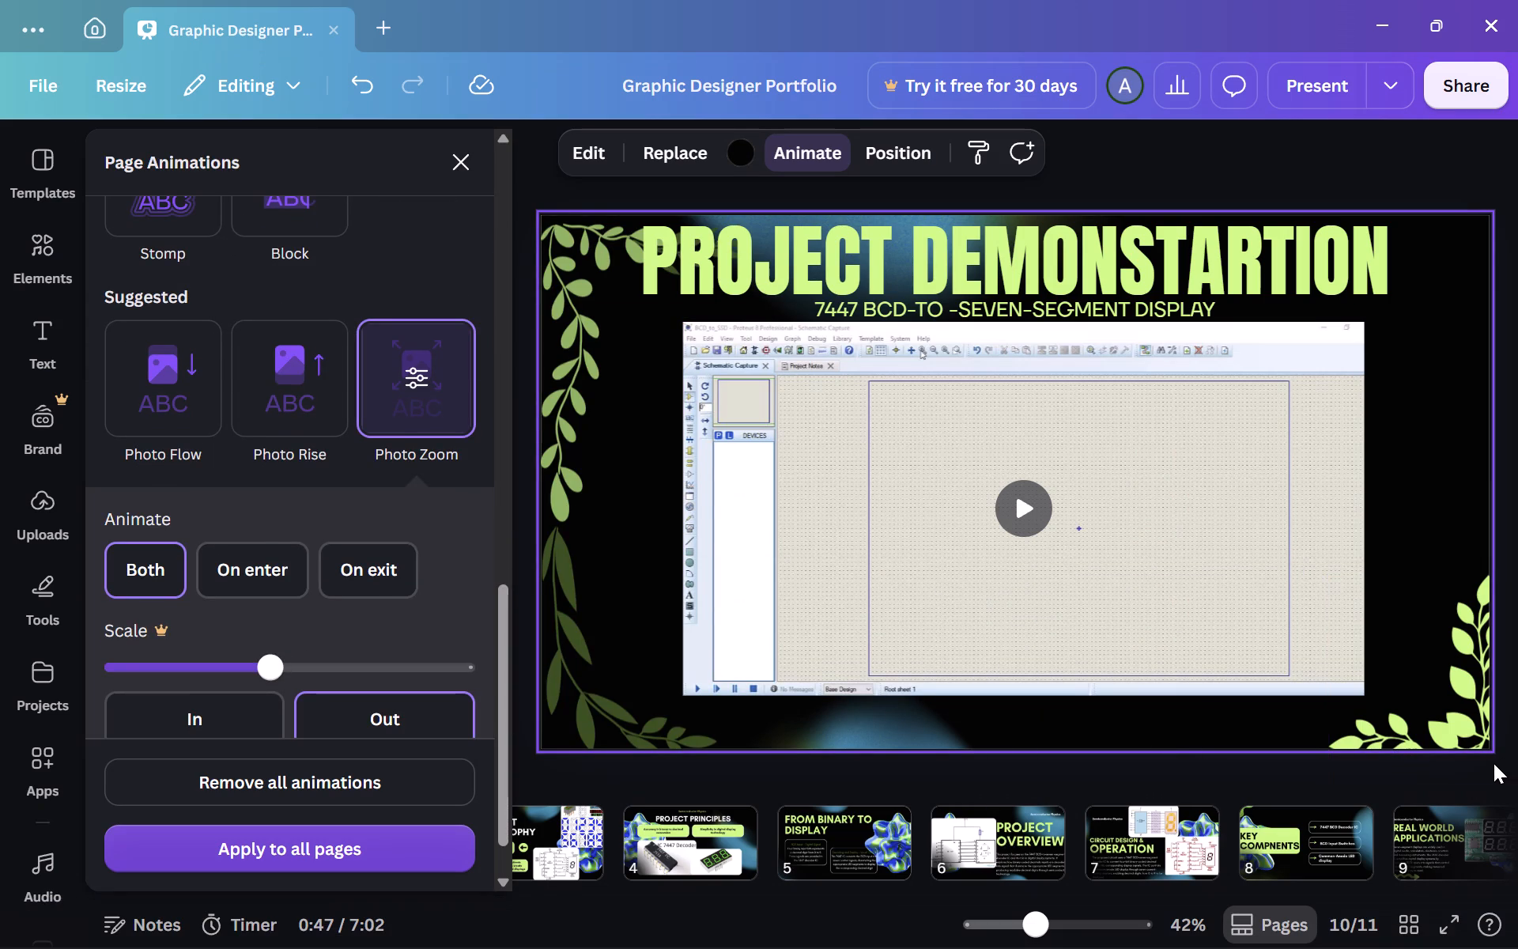
{"action": "scroll", "coordinate": [1259, 830], "scroll_direction": "down", "scroll_amount": 4}
{"action": "left_click", "coordinate": [965, 840]}
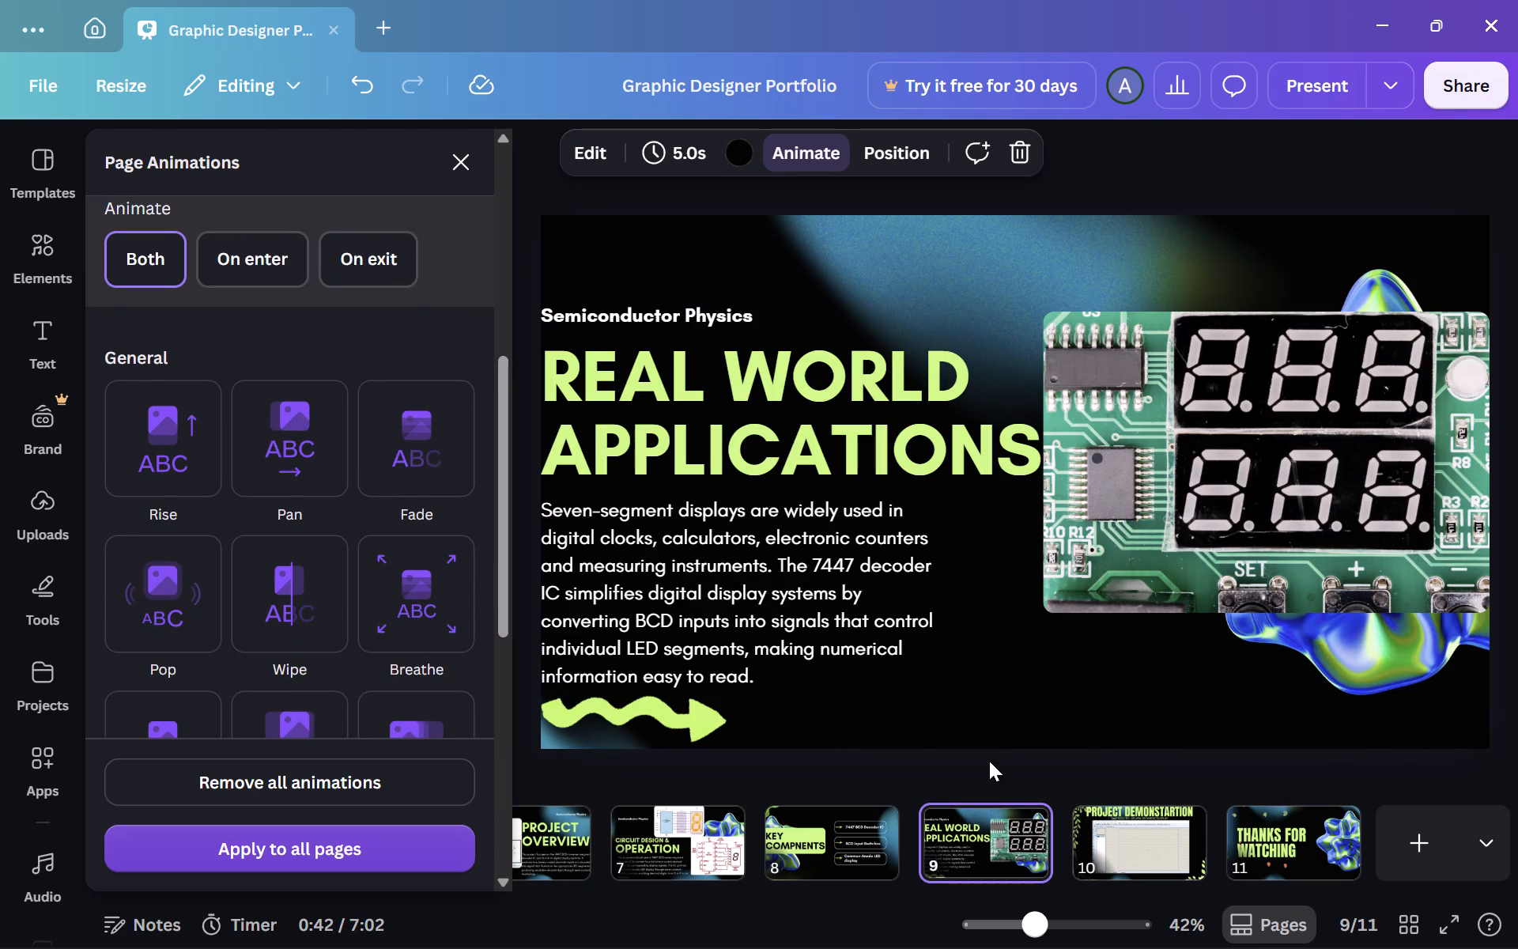
{"action": "left_click", "coordinate": [882, 463]}
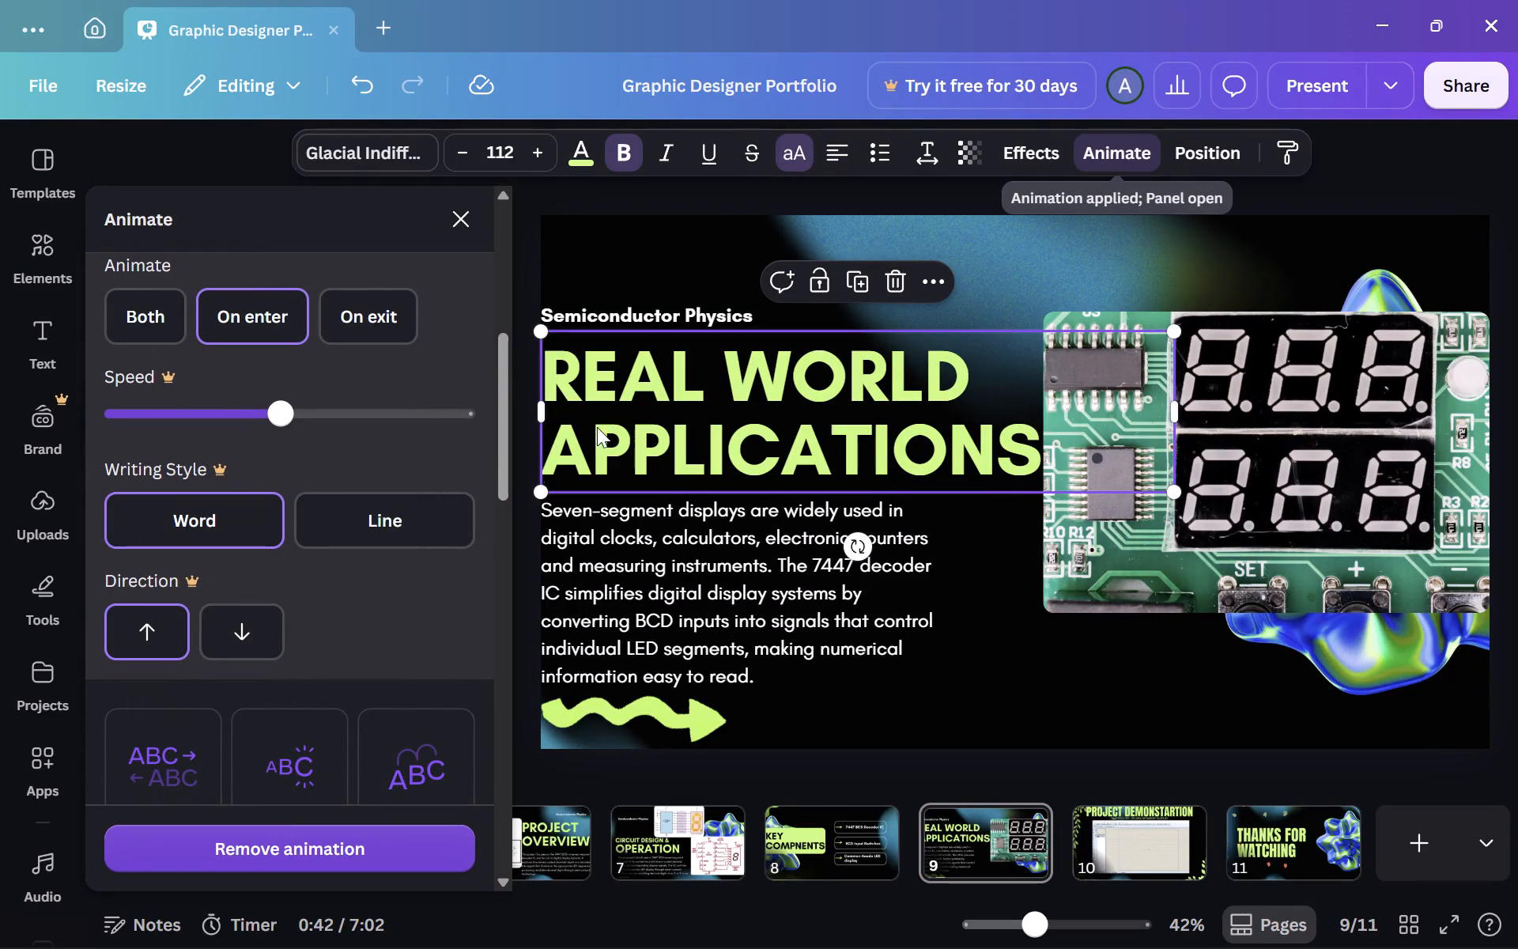
{"action": "scroll", "coordinate": [355, 607], "scroll_direction": "down", "scroll_amount": 6}
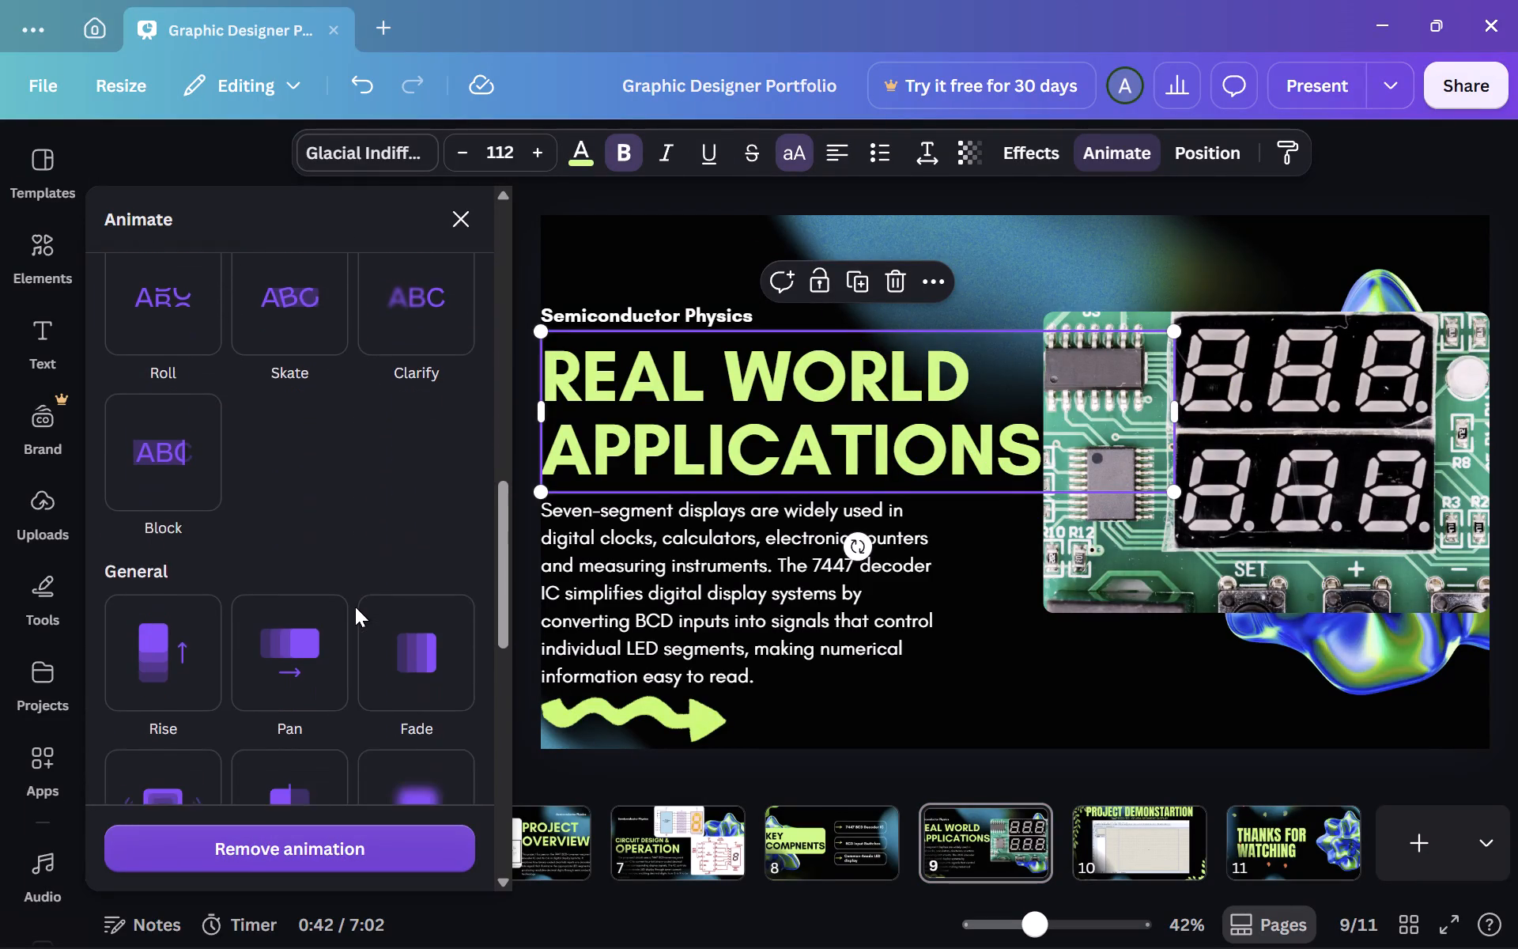
{"action": "scroll", "coordinate": [355, 607], "scroll_direction": "down", "scroll_amount": 4}
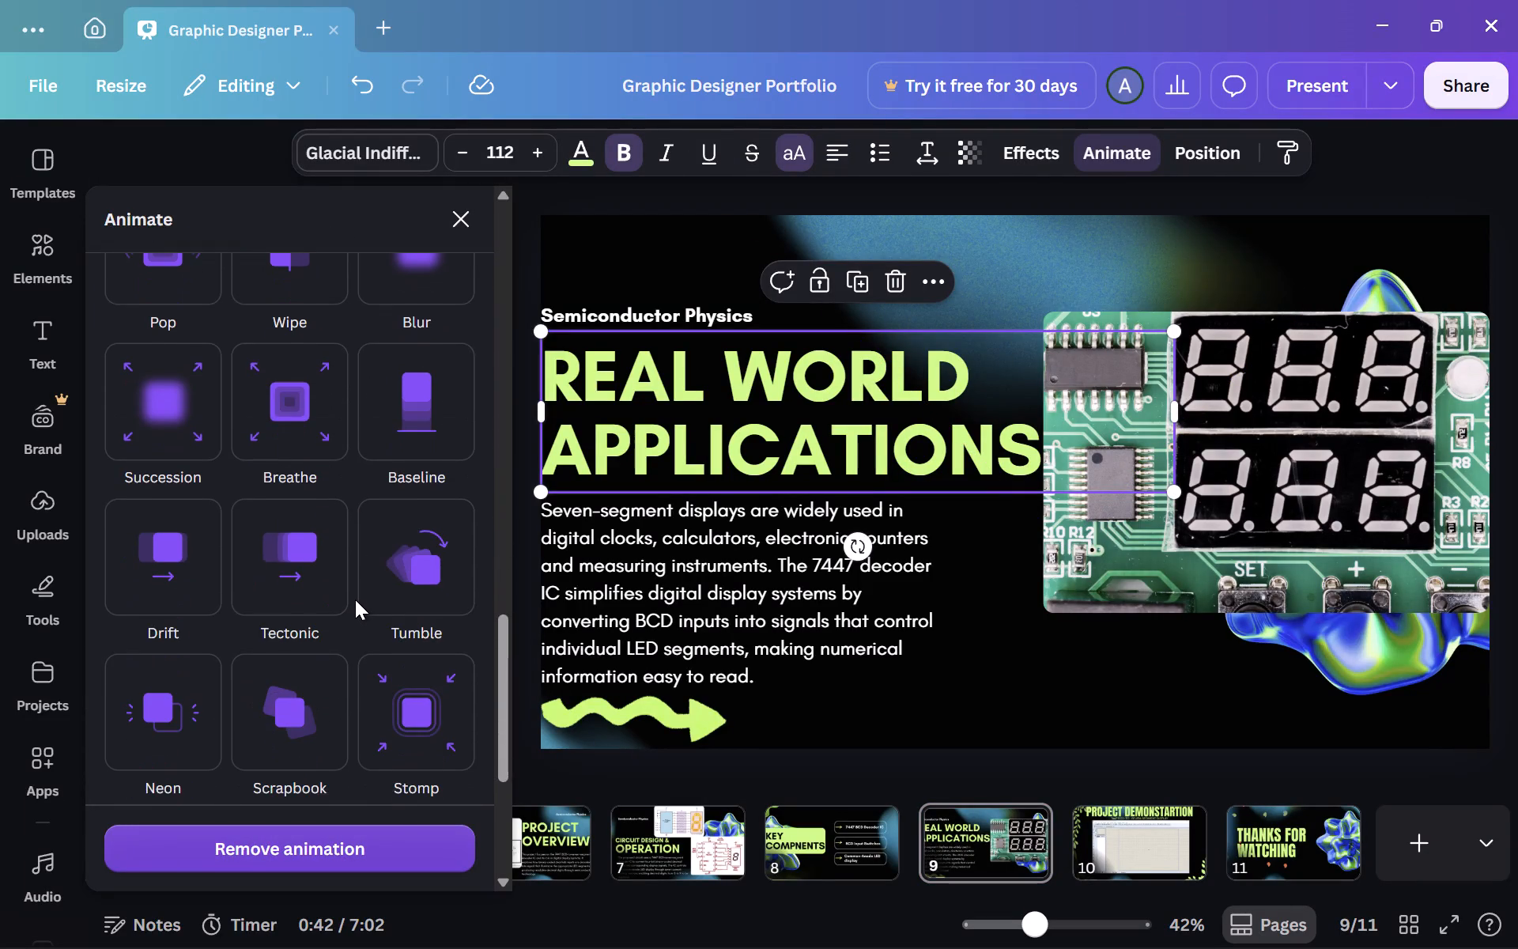
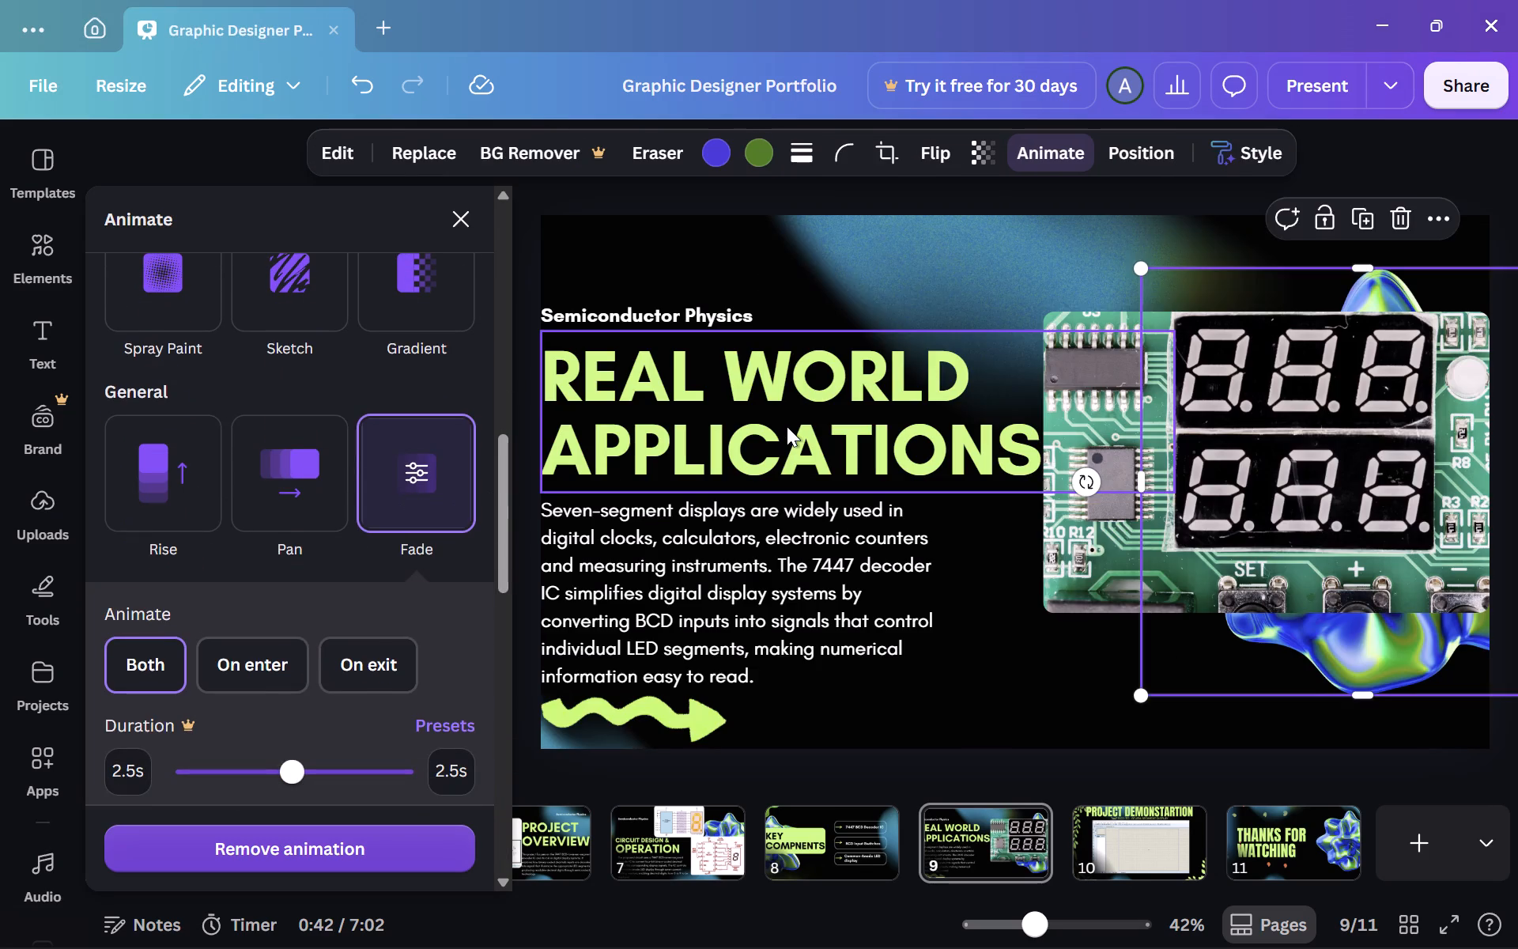
Apply the Fade animation to the Real World Applications heading on slide 9, playing on both enter and exit like the body text.
{"action": "left_click", "coordinate": [787, 426]}
{"action": "left_click", "coordinate": [762, 591]}
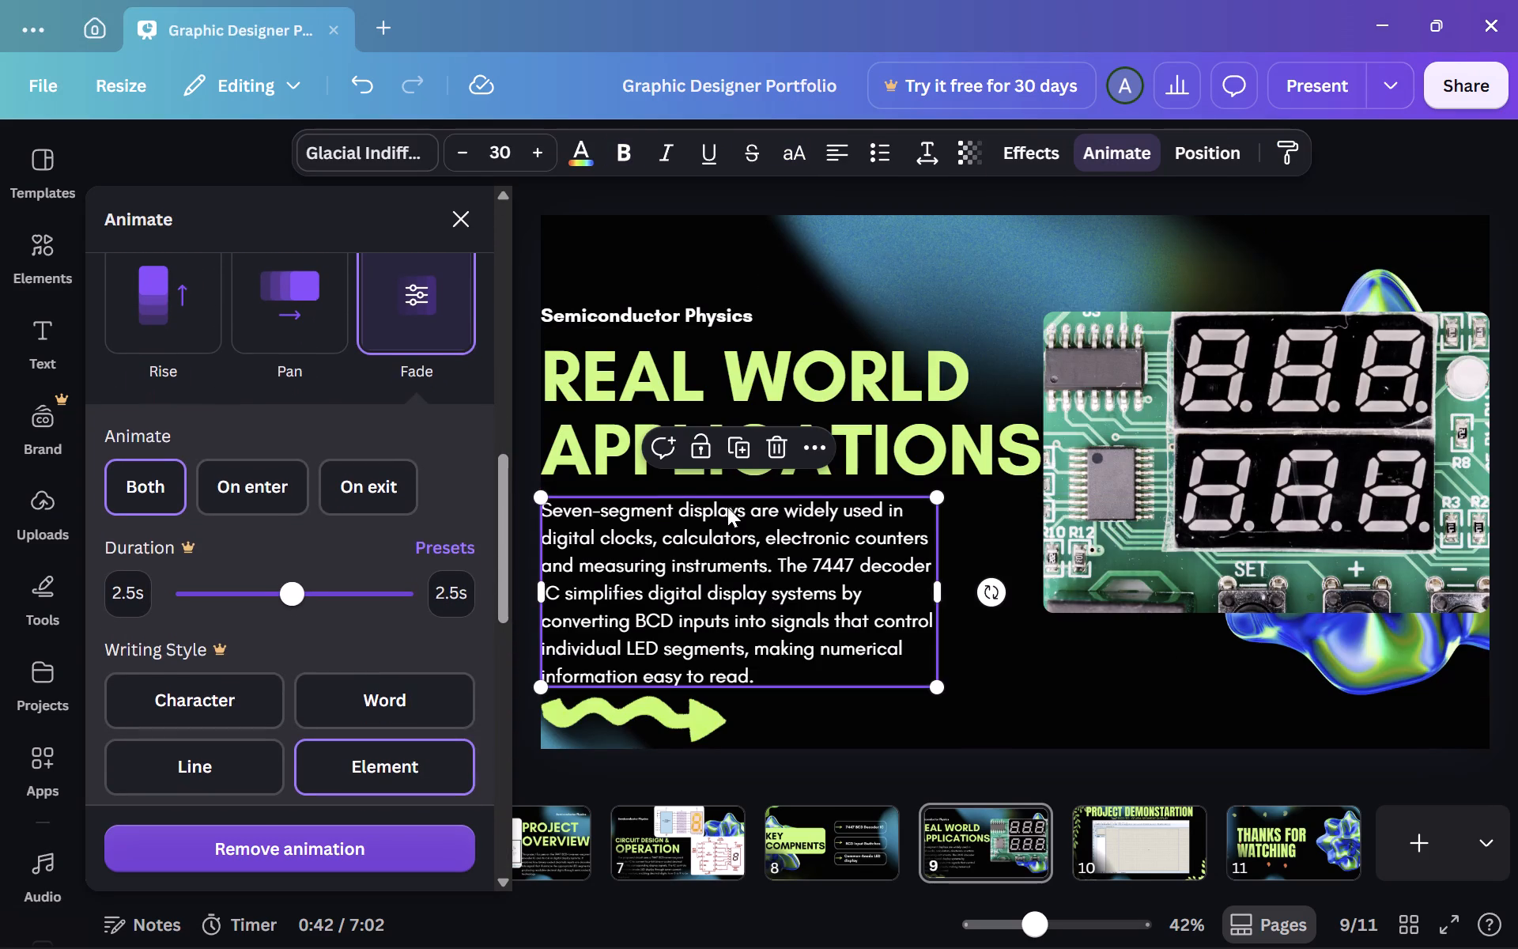
{"action": "left_click", "coordinate": [606, 371]}
{"action": "scroll", "coordinate": [383, 529], "scroll_direction": "down", "scroll_amount": 5}
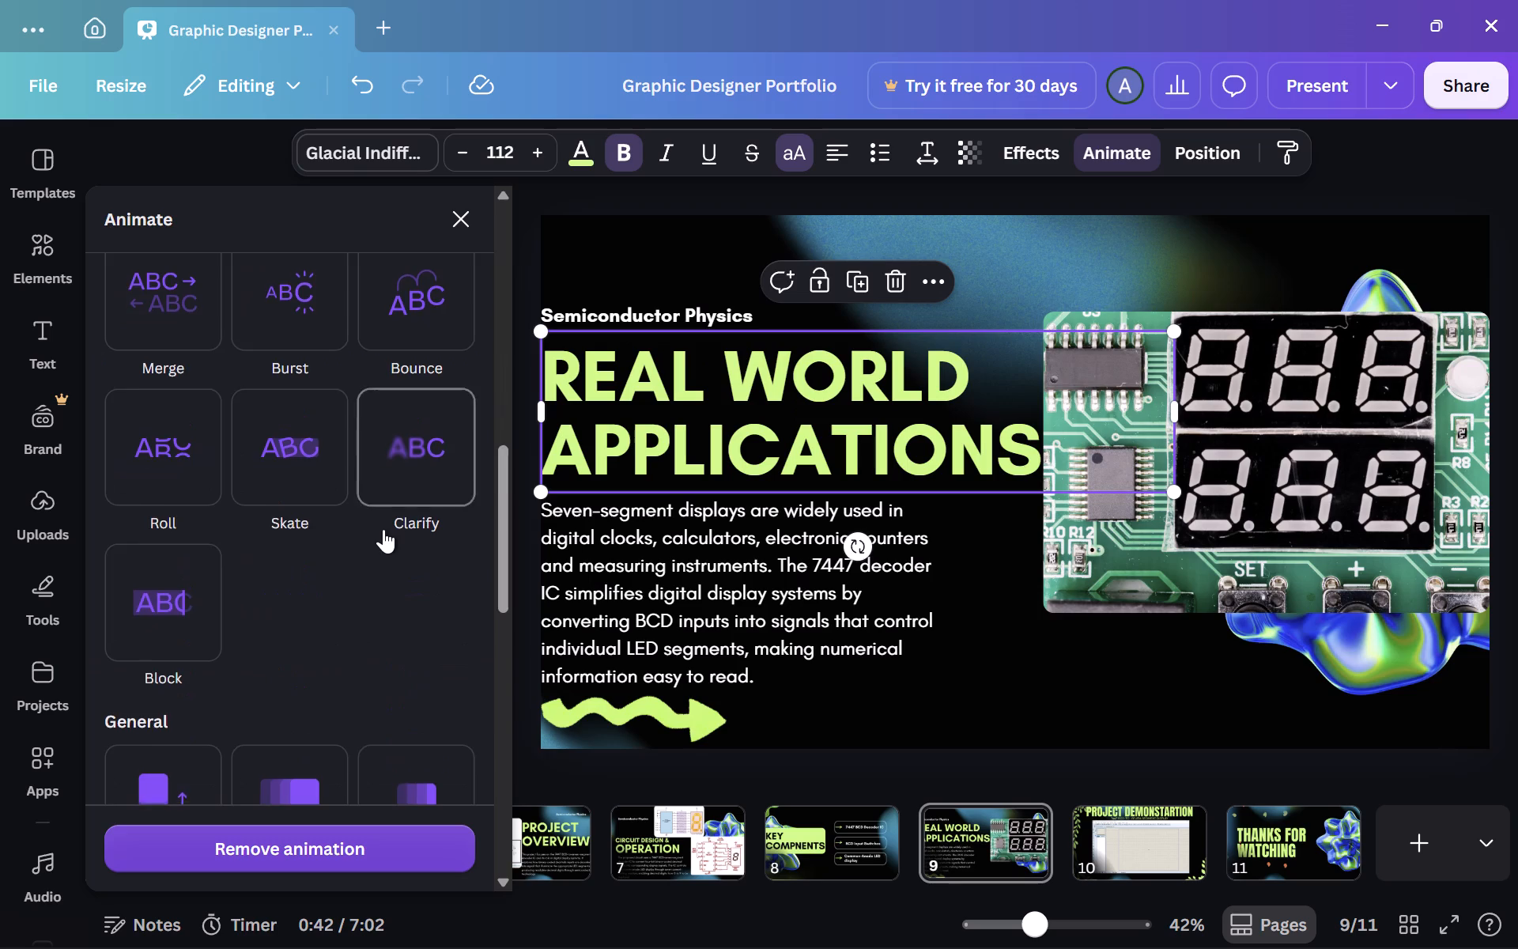
{"action": "scroll", "coordinate": [383, 529], "scroll_direction": "down", "scroll_amount": 1}
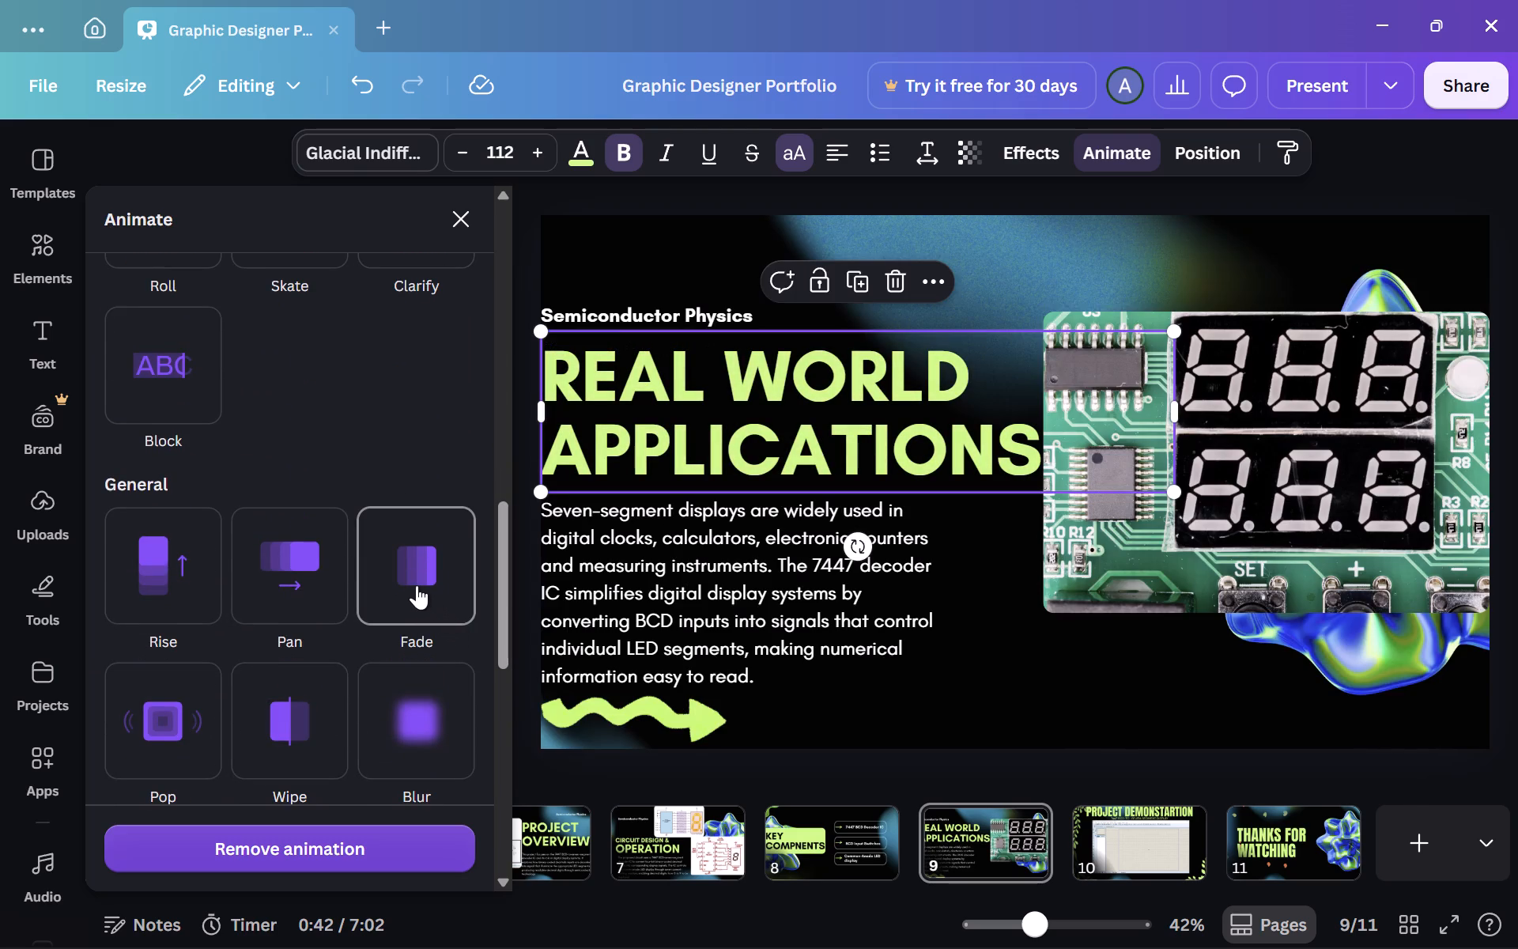
{"action": "left_click", "coordinate": [417, 585]}
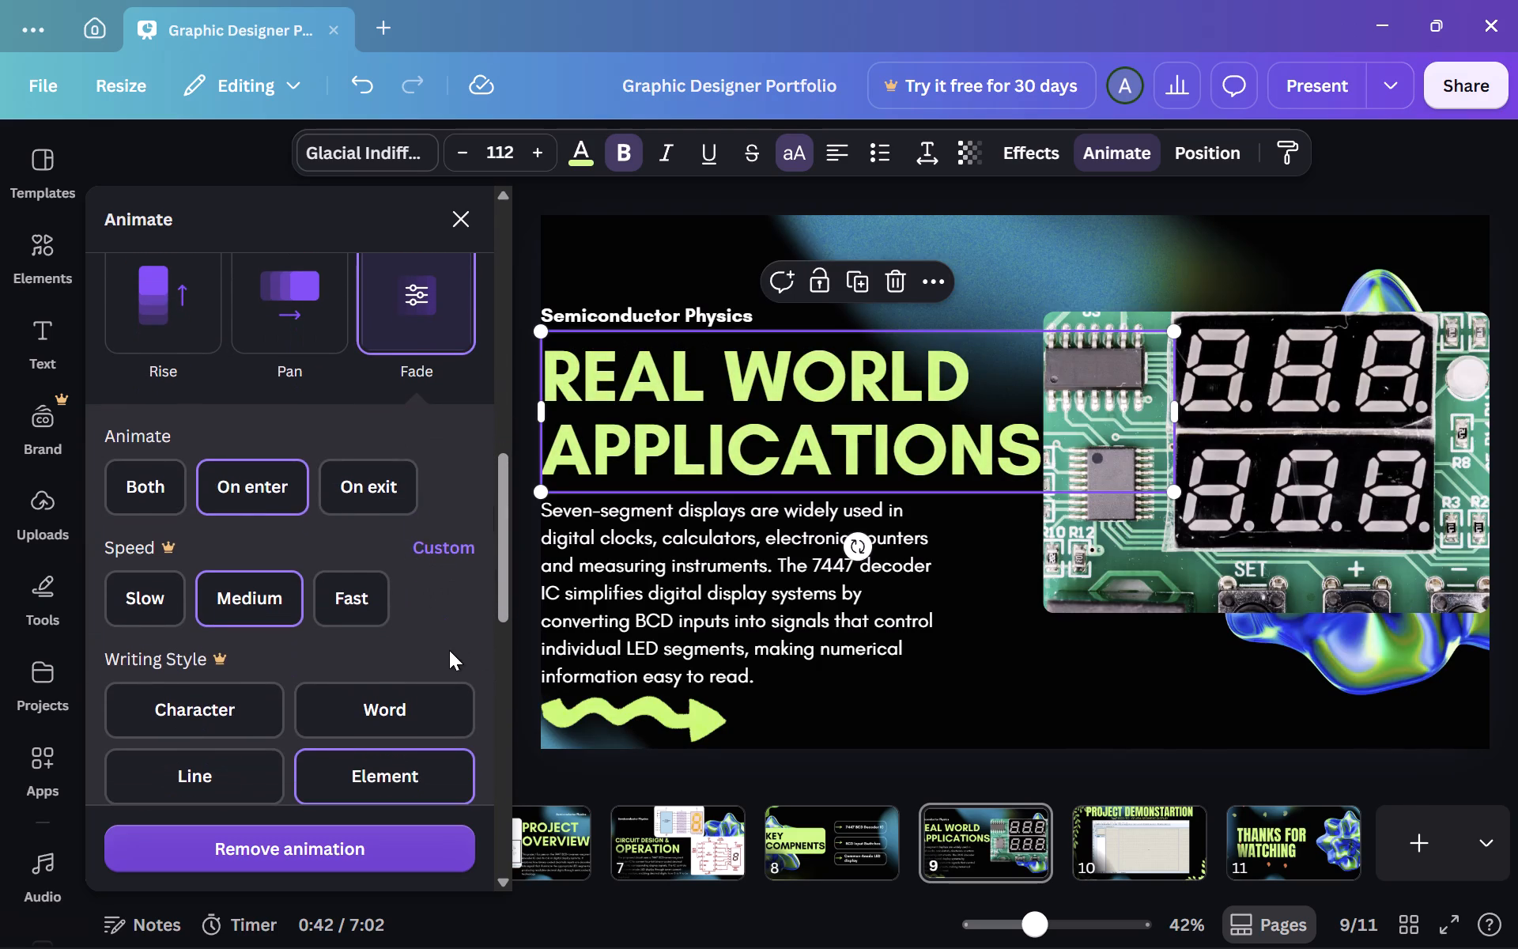
{"action": "left_click", "coordinate": [619, 615]}
{"action": "left_click", "coordinate": [603, 447]}
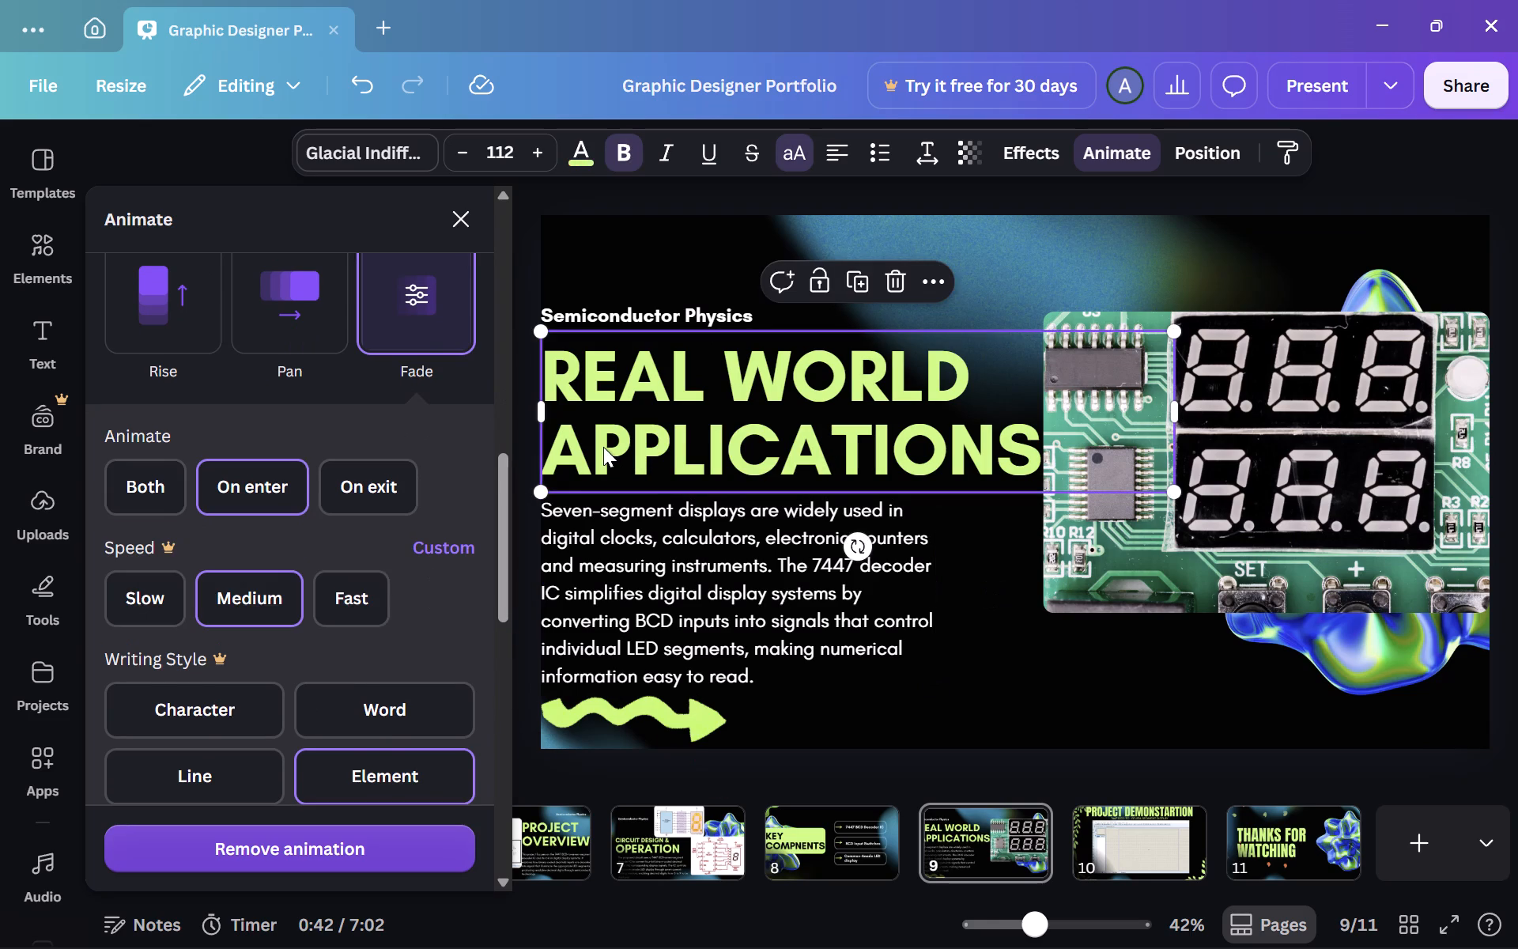
{"action": "left_click", "coordinate": [119, 494]}
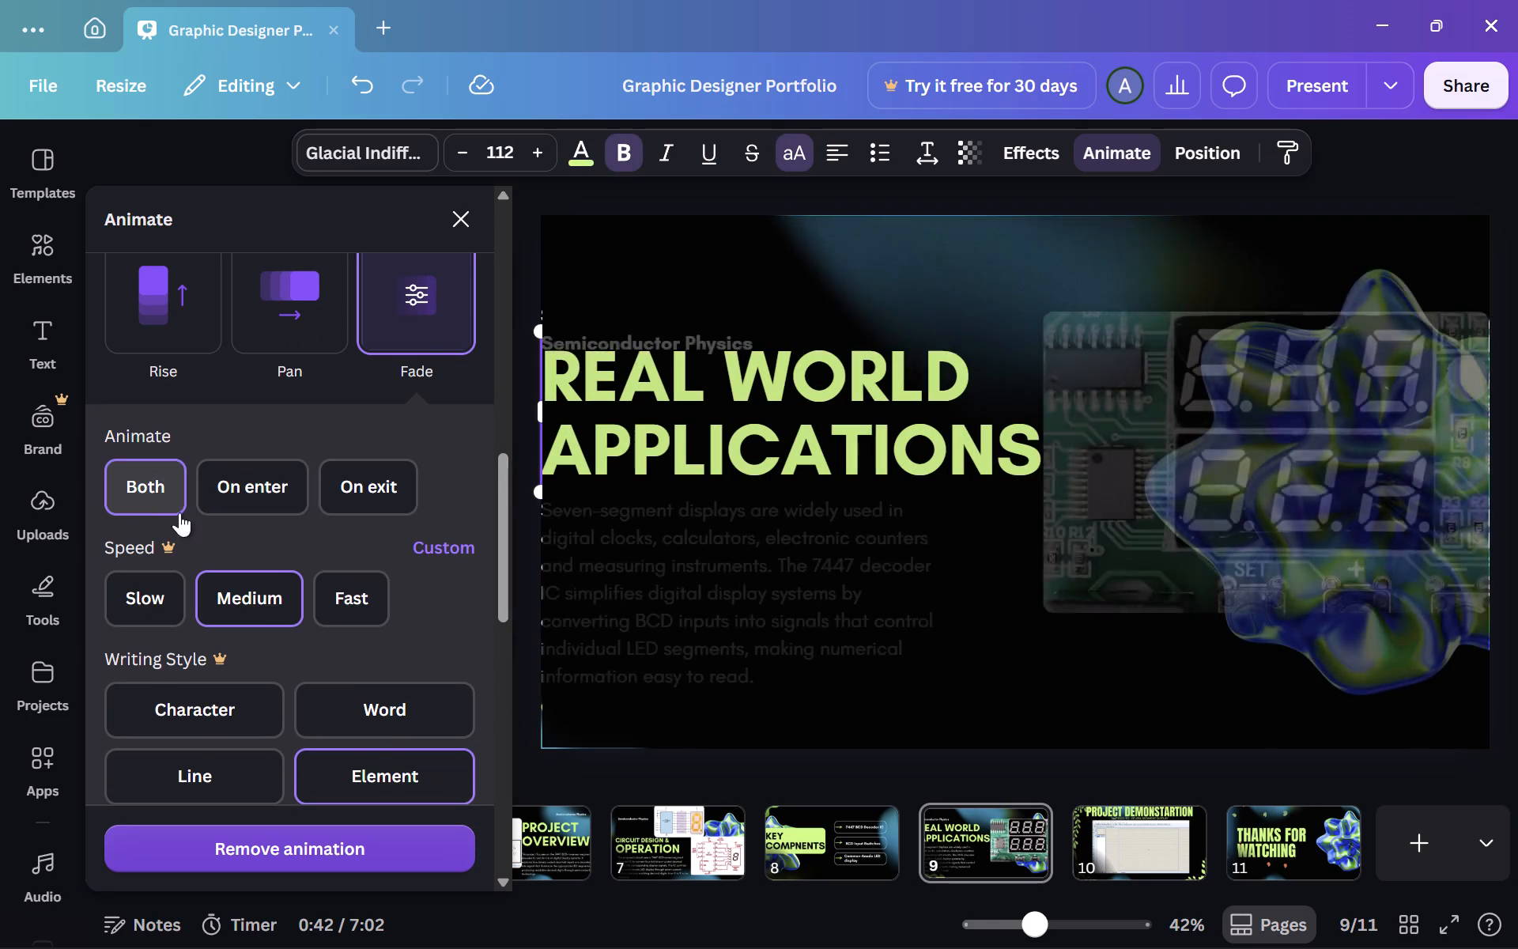
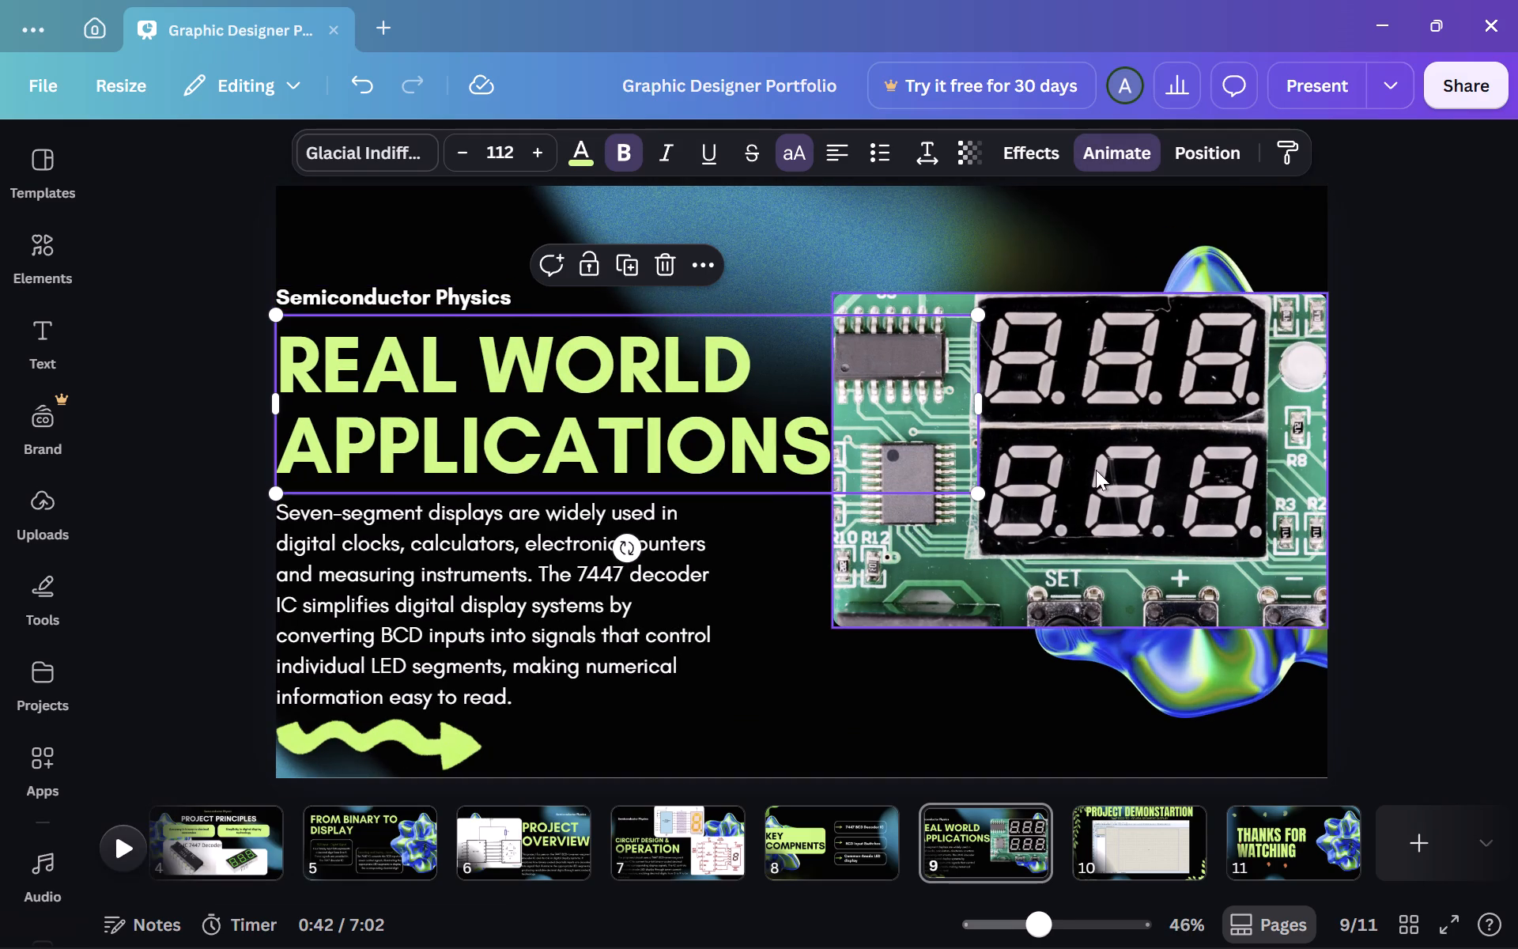
Deselect the heading and look over the closing slides and back through the deck to the title slide.
{"action": "left_click", "coordinate": [1501, 552]}
{"action": "key", "text": "Right"}
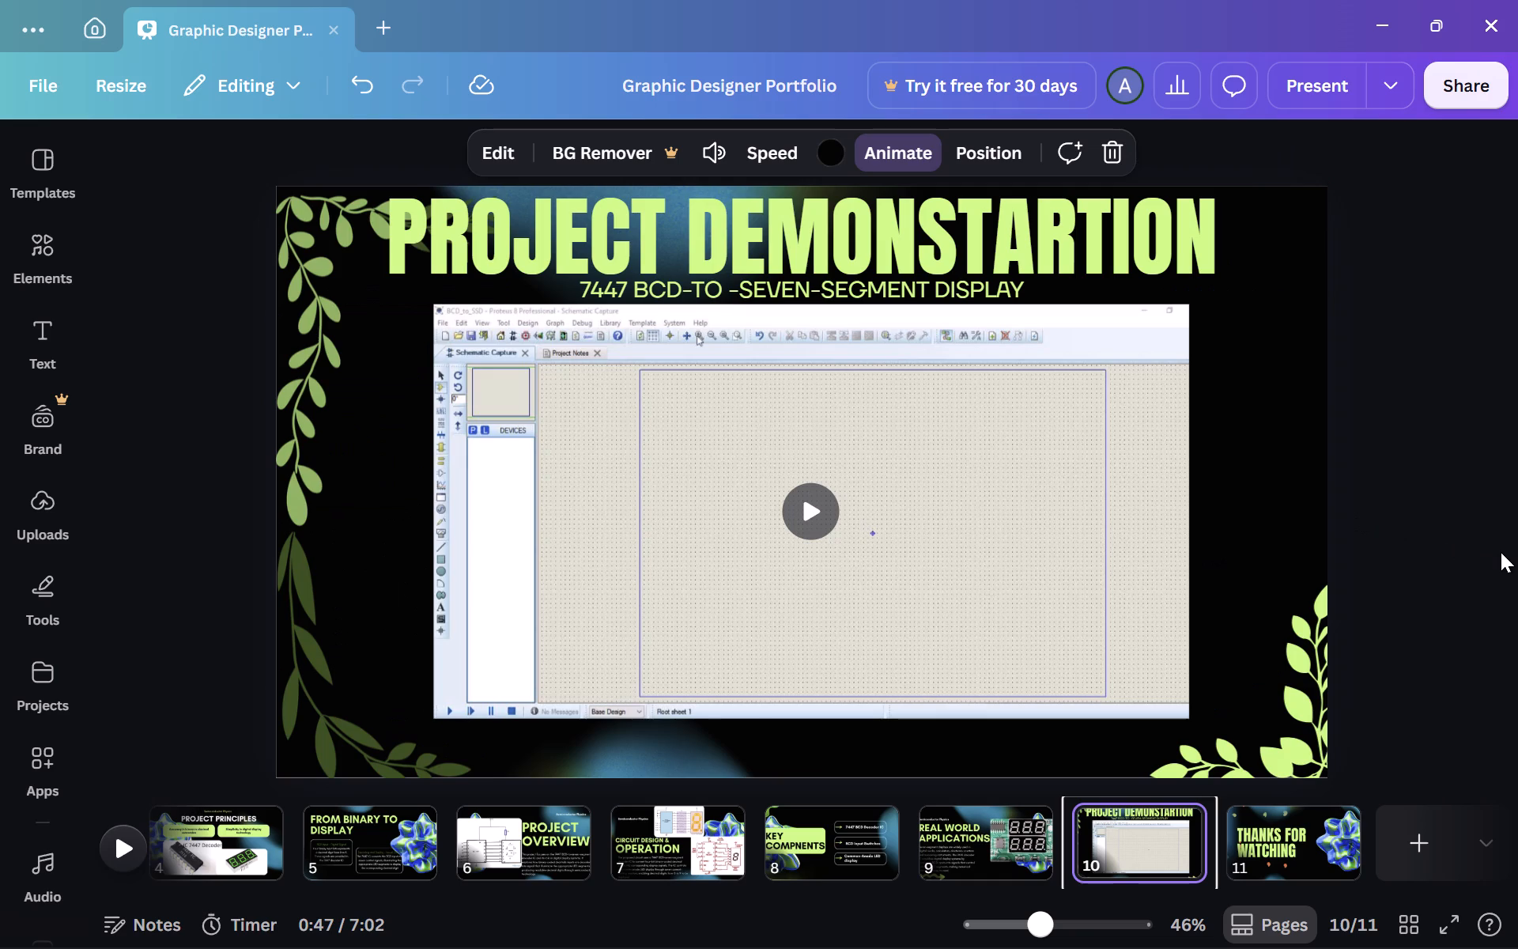
{"action": "key", "text": "Right"}
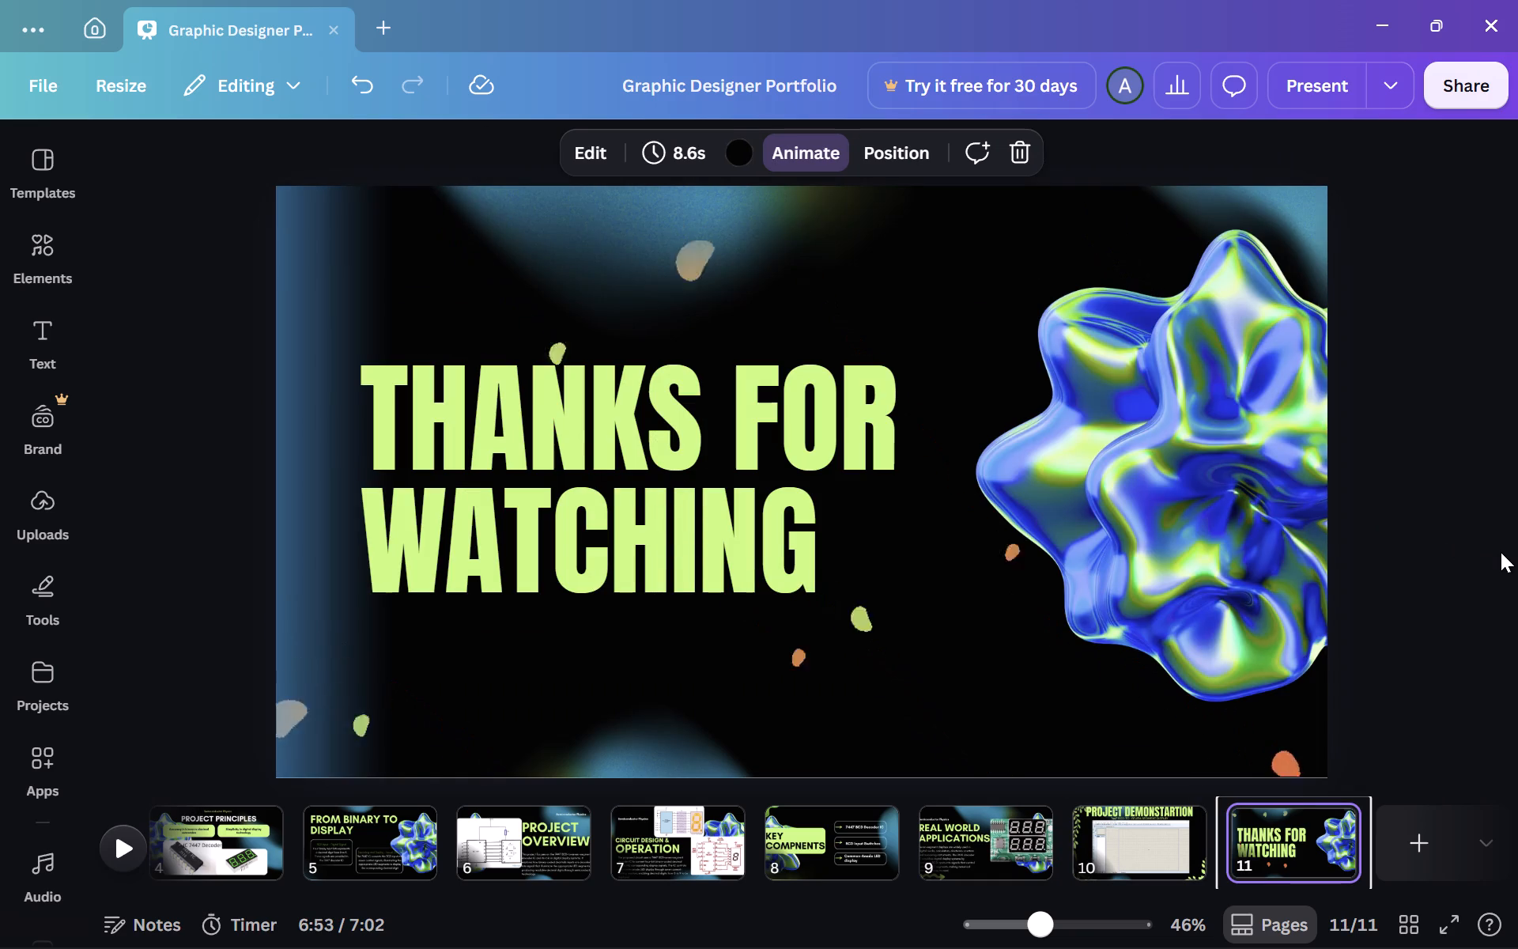
{"action": "key", "text": "Right"}
{"action": "key", "text": "Left"}
{"action": "key", "text": "Left"}
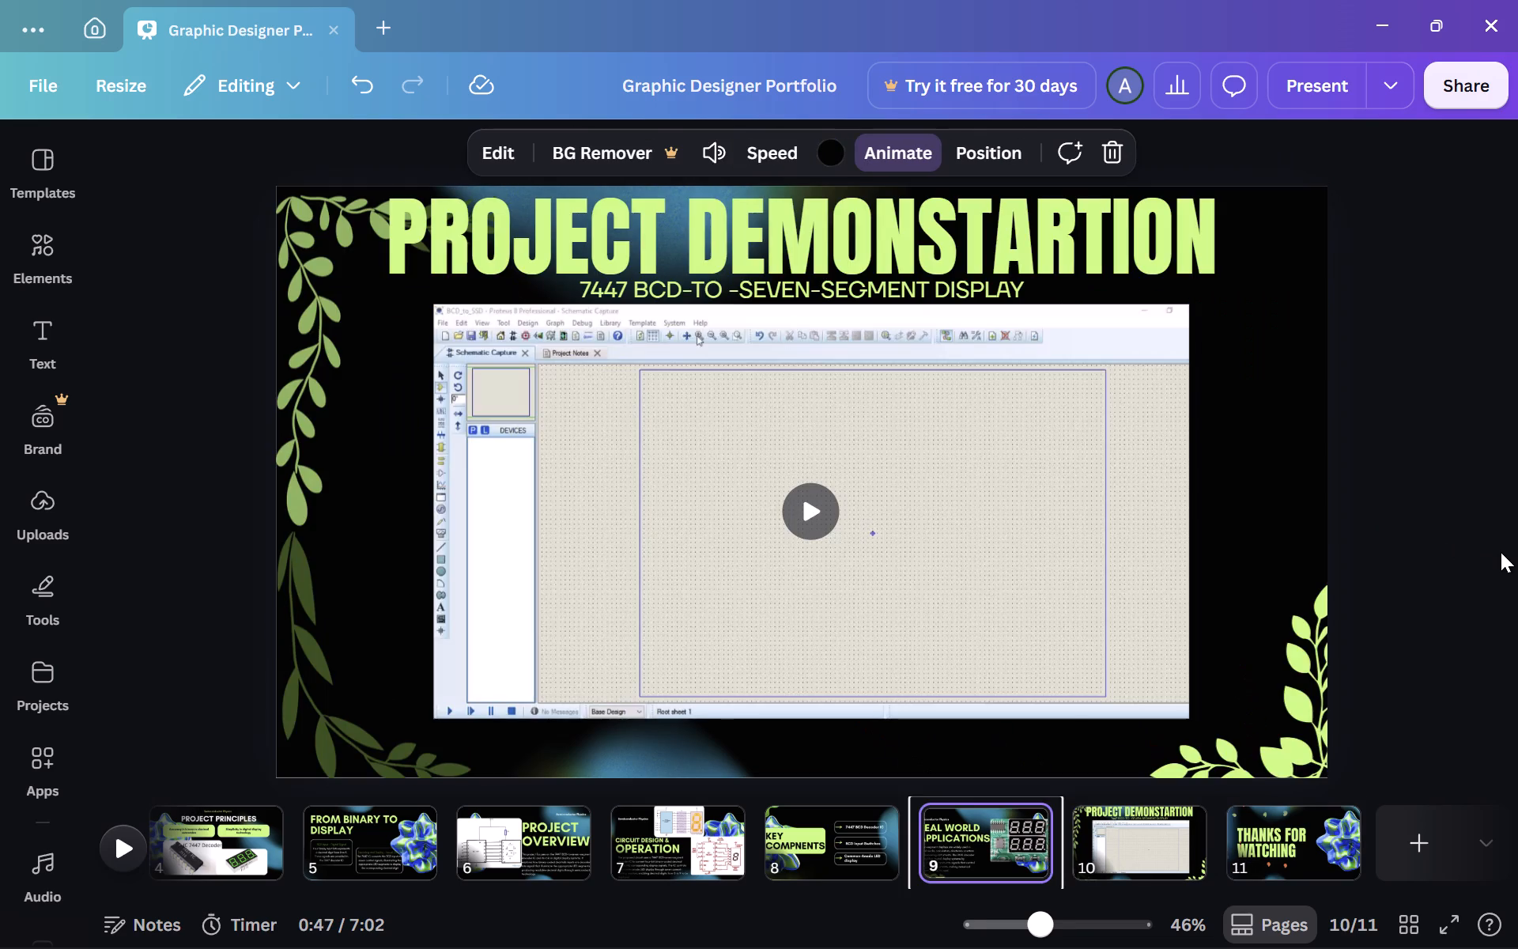
{"action": "key", "text": "Left"}
{"action": "key", "text": "Left"}
{"action": "key", "text": "Left"}
{"action": "key", "text": "Left"}
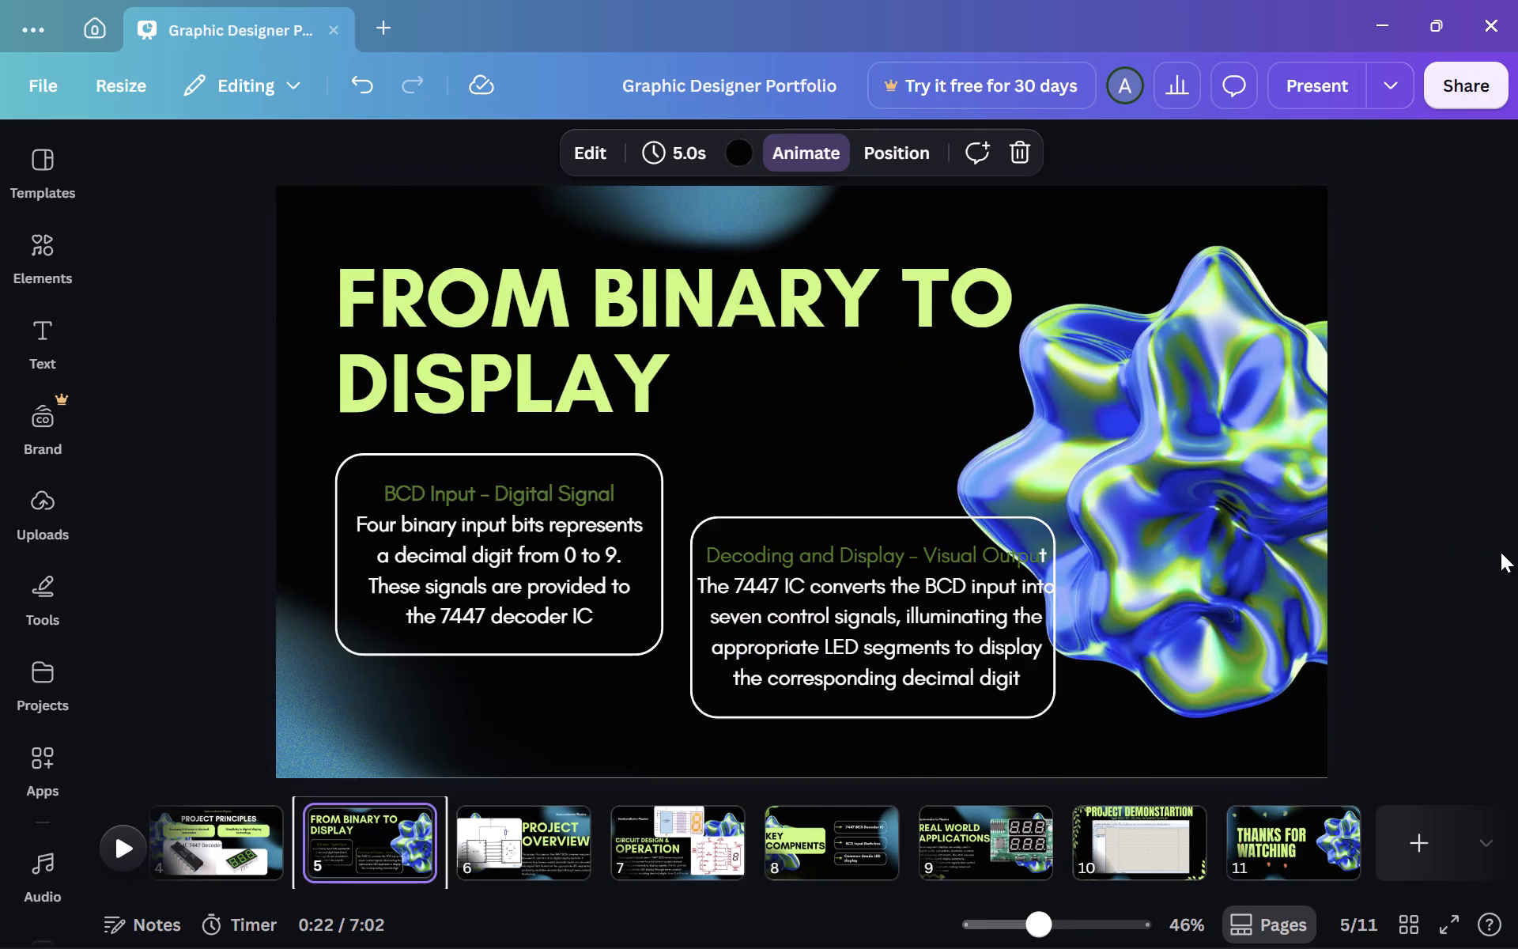
{"action": "key", "text": "Left"}
{"action": "key", "text": "Left"}
{"action": "key", "text": "Left"}
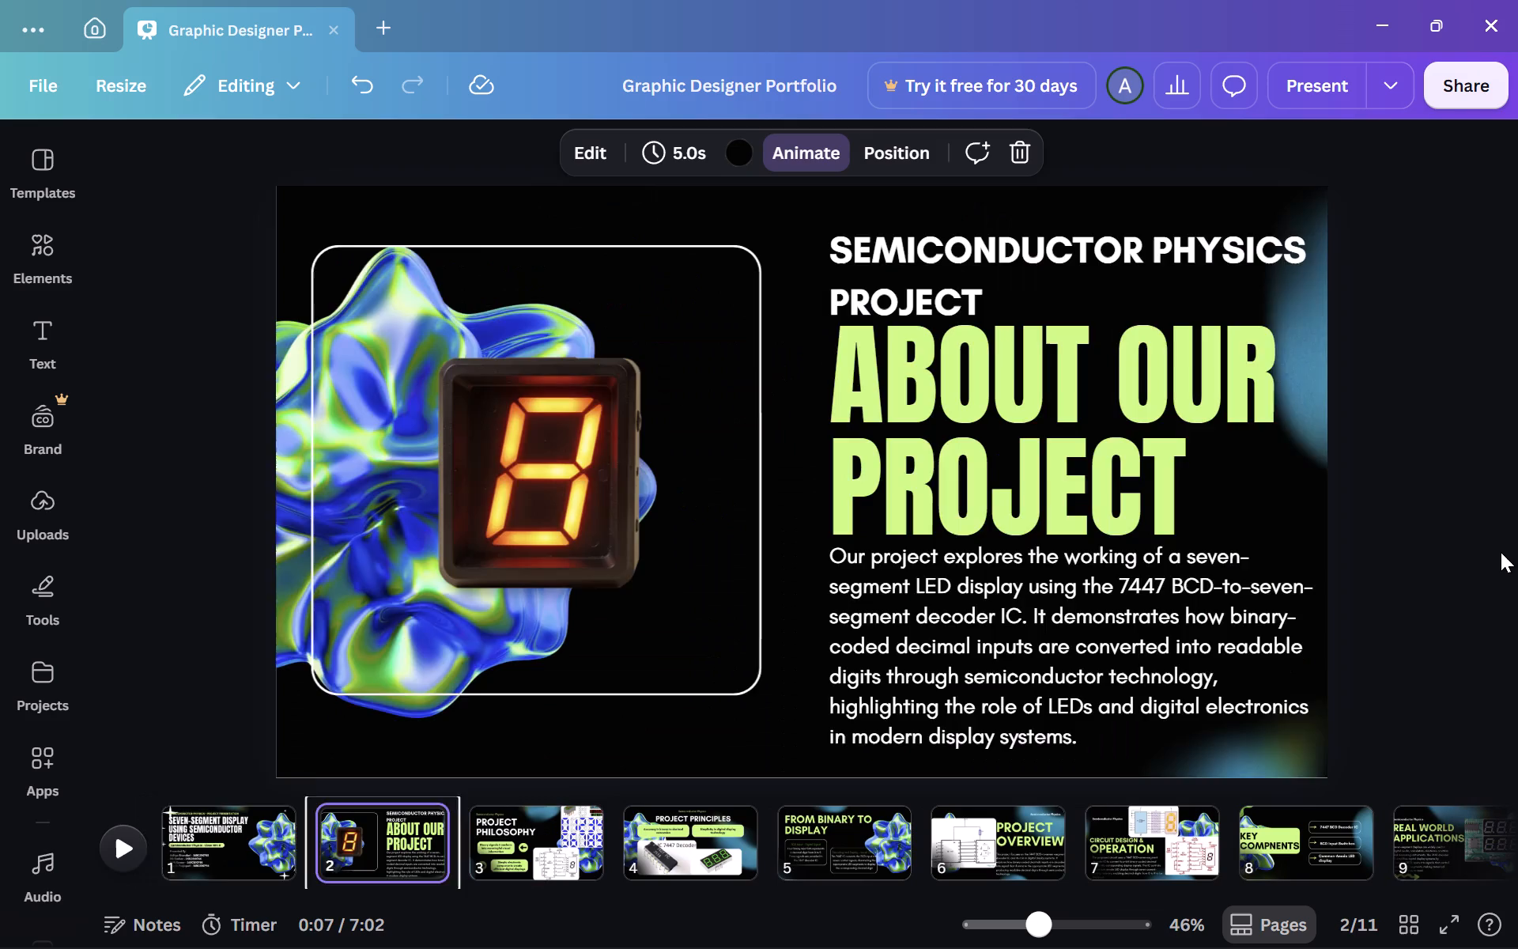
{"action": "key", "text": "Left"}
{"action": "key", "text": "Left"}
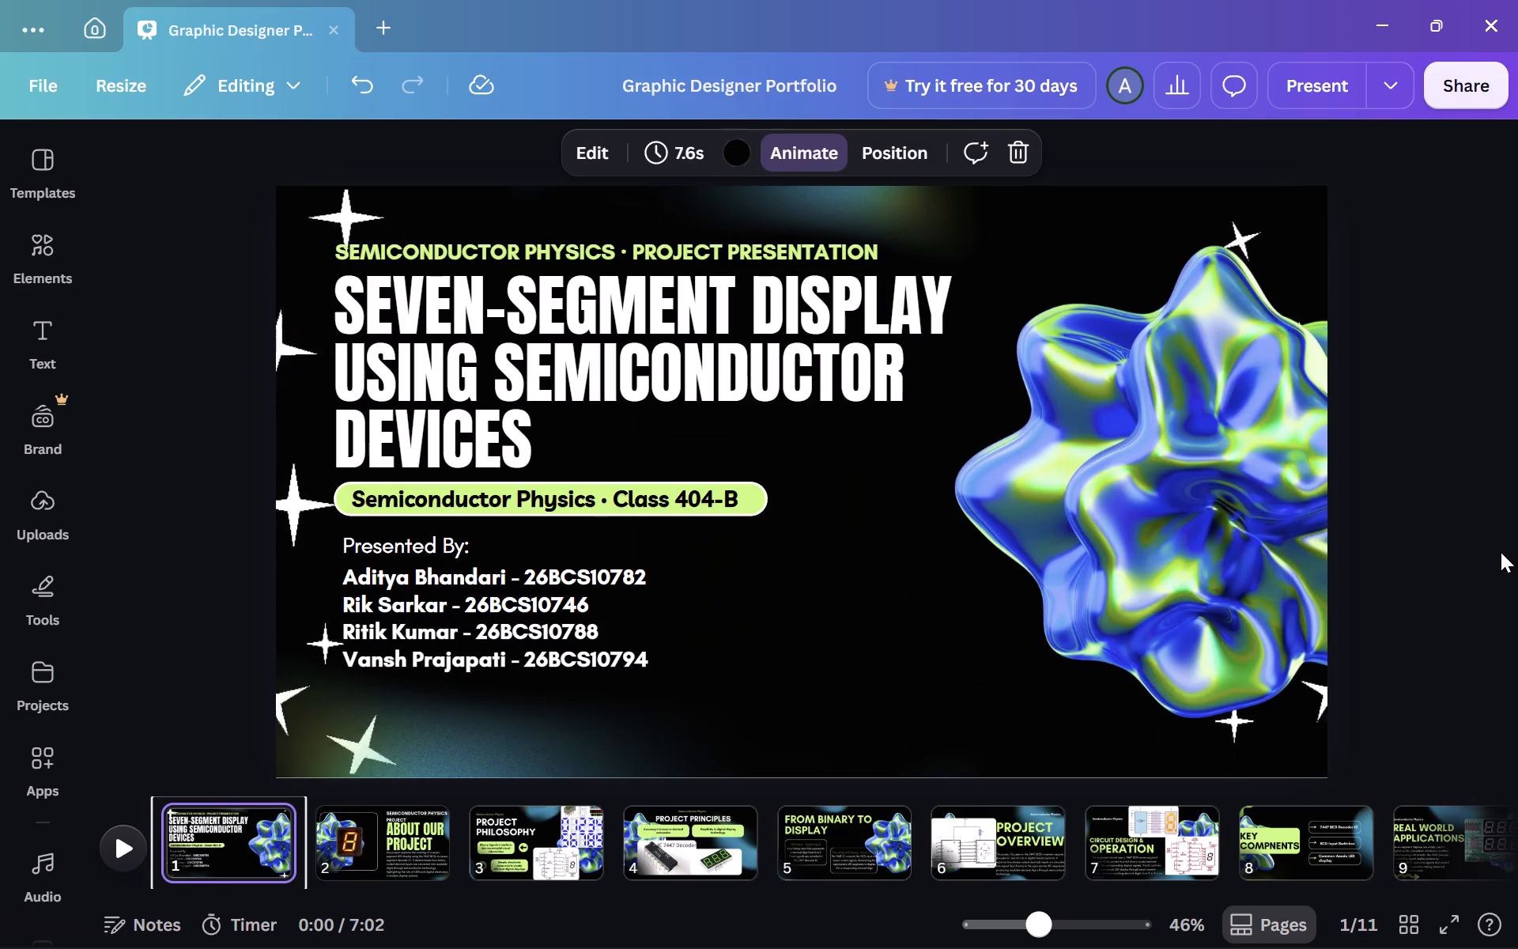
Review the slides in order from the title slide through to the Thanks for Watching slide.
{"action": "key", "text": "Right"}
{"action": "key", "text": "Right"}
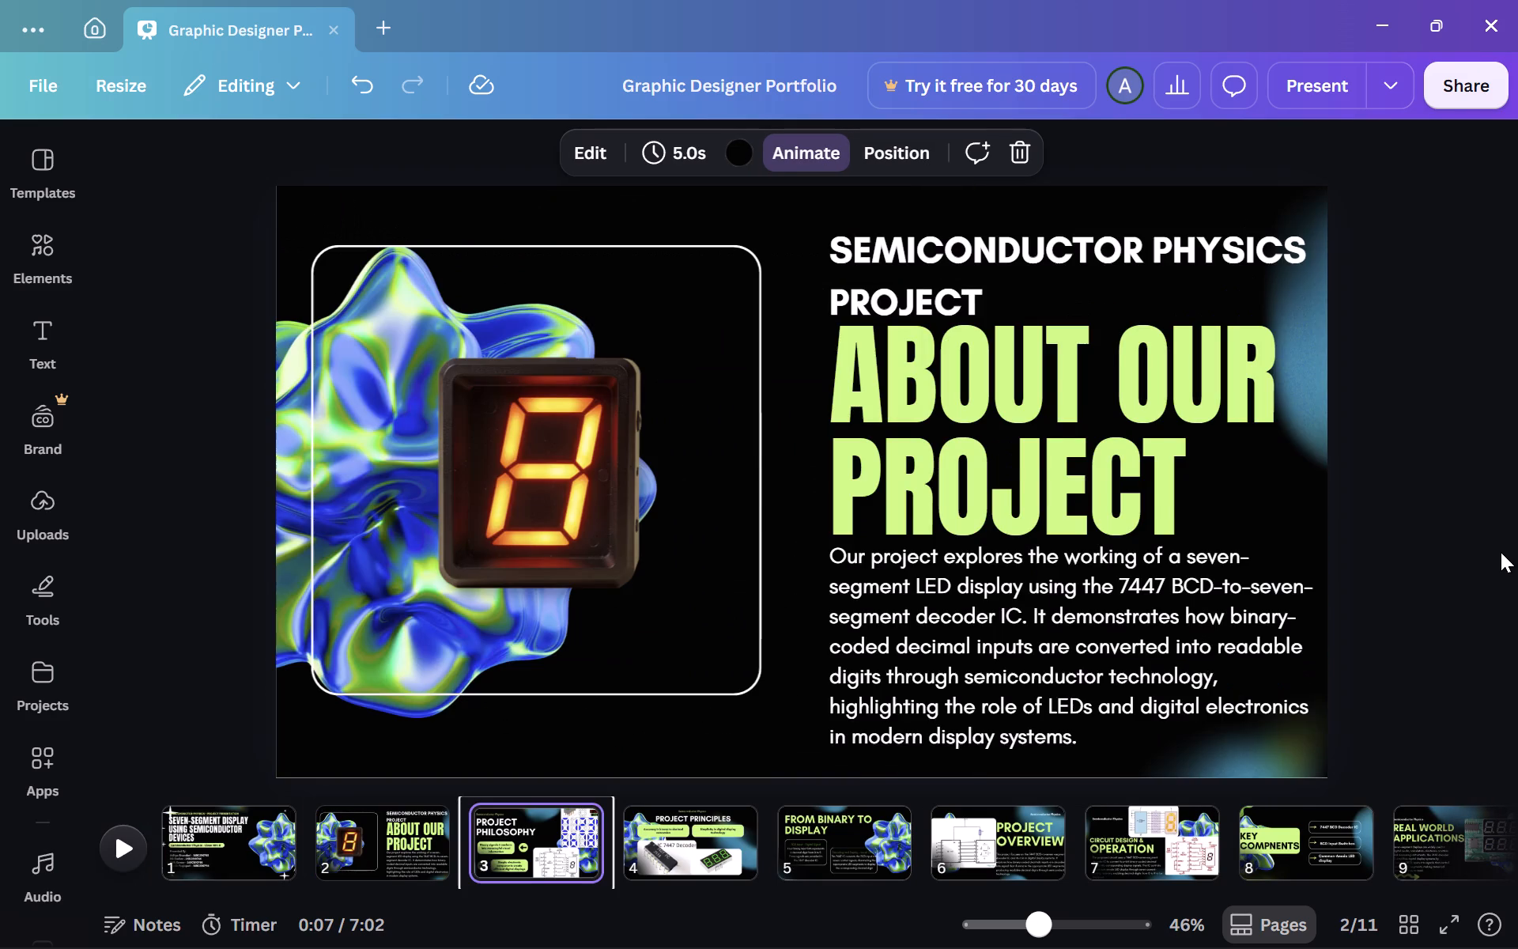
{"action": "key", "text": "Right"}
{"action": "key", "text": "Right"}
{"action": "key", "text": "Right"}
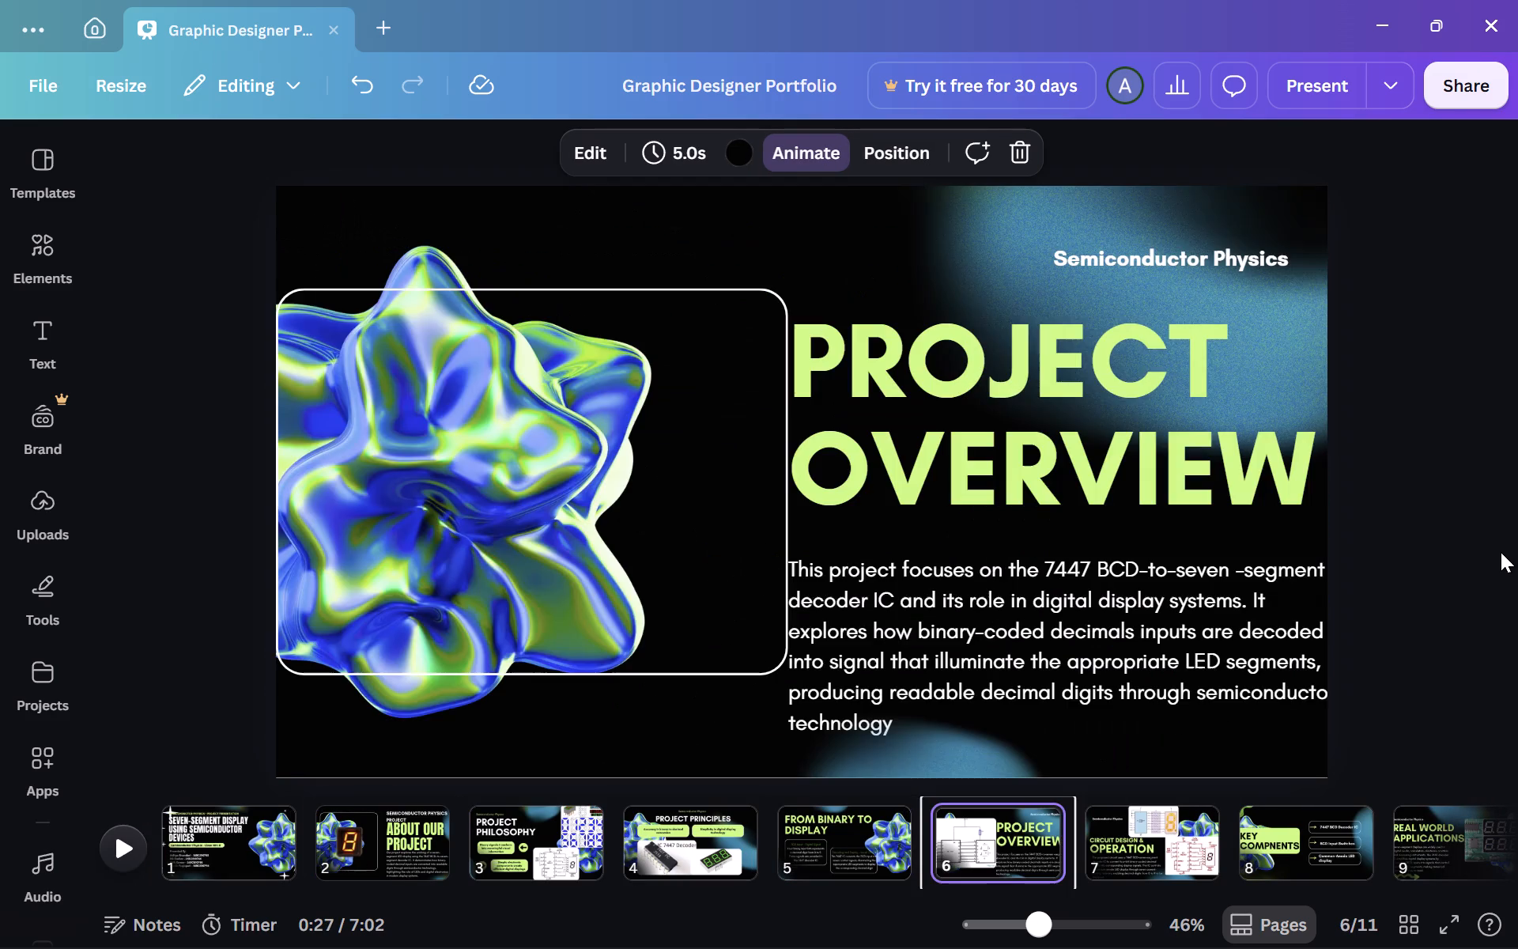
{"action": "key", "text": "Right"}
{"action": "key", "text": "Right"}
{"action": "key", "text": "Right"}
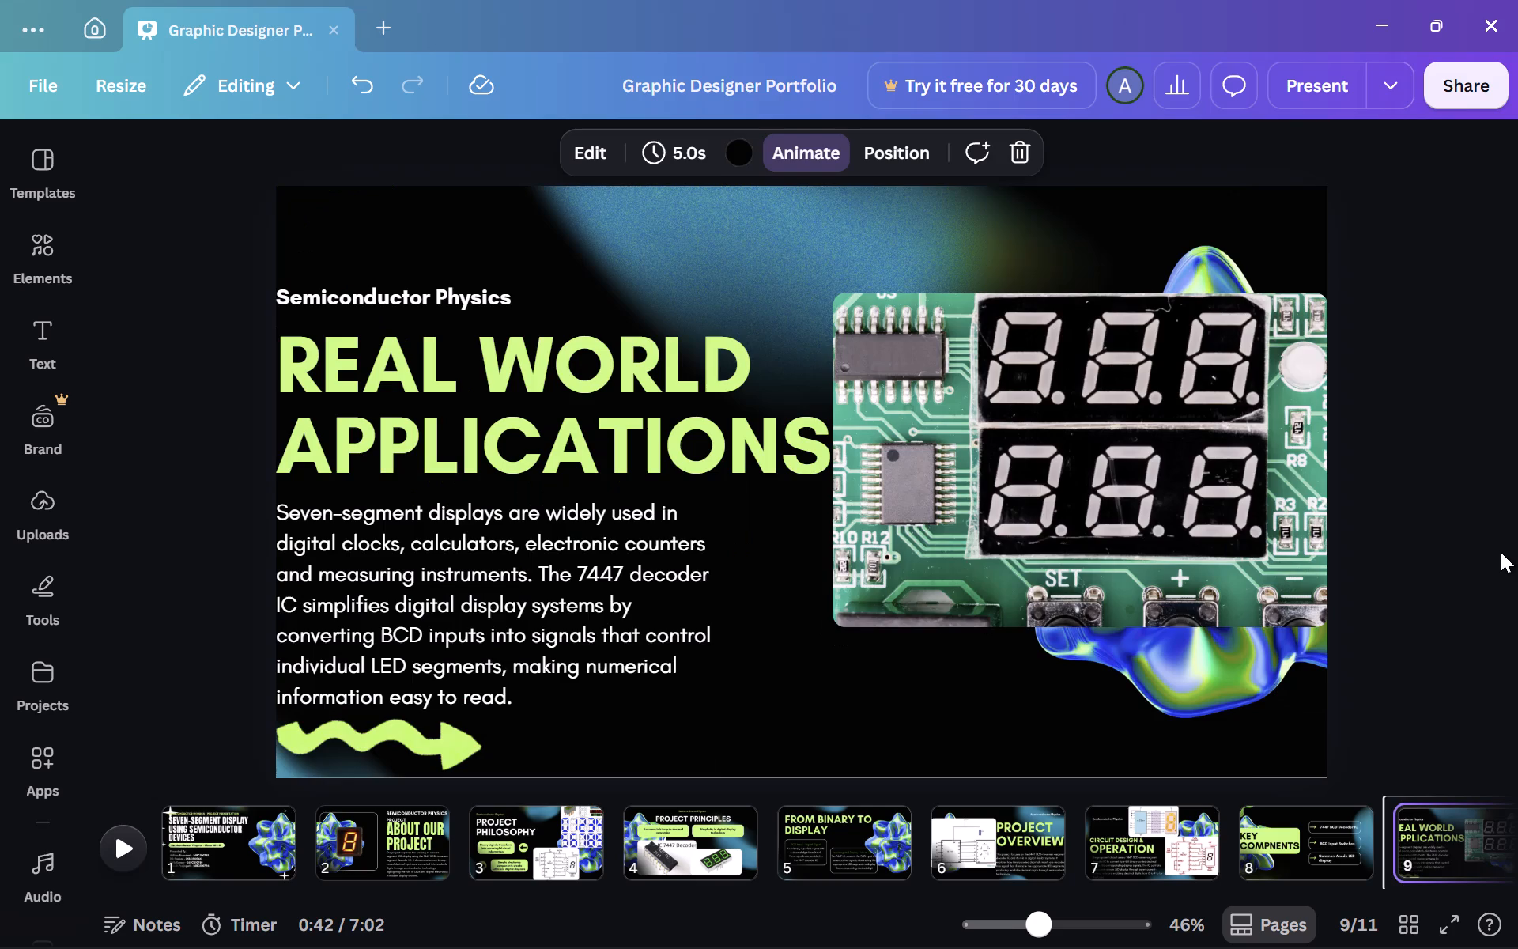
{"action": "key", "text": "Right"}
{"action": "key", "text": "Right"}
{"action": "key", "text": "Right"}
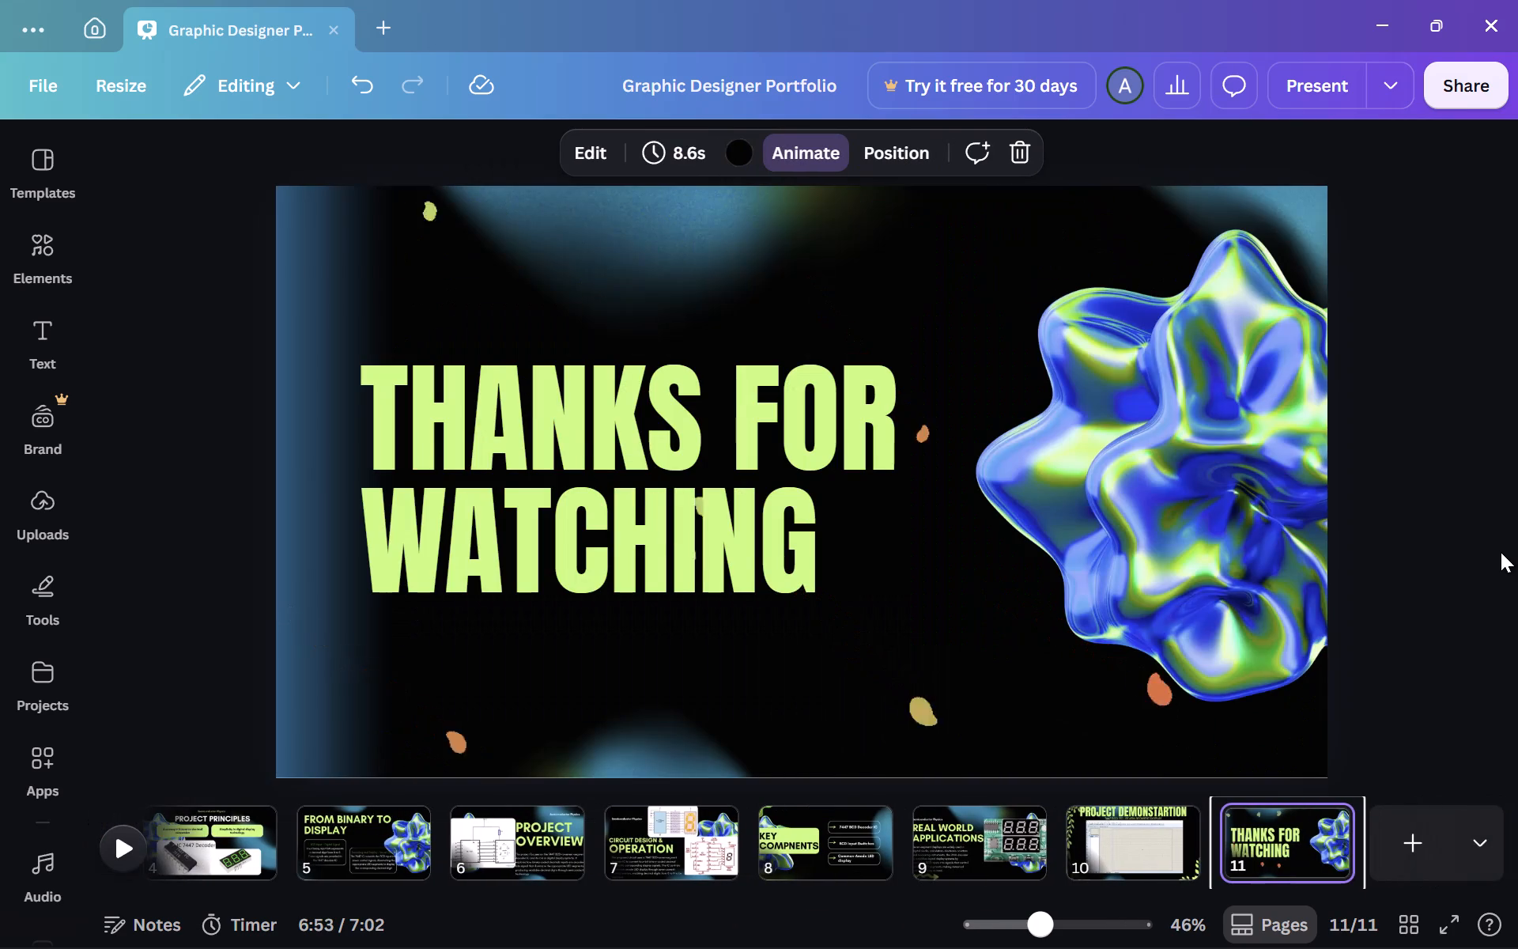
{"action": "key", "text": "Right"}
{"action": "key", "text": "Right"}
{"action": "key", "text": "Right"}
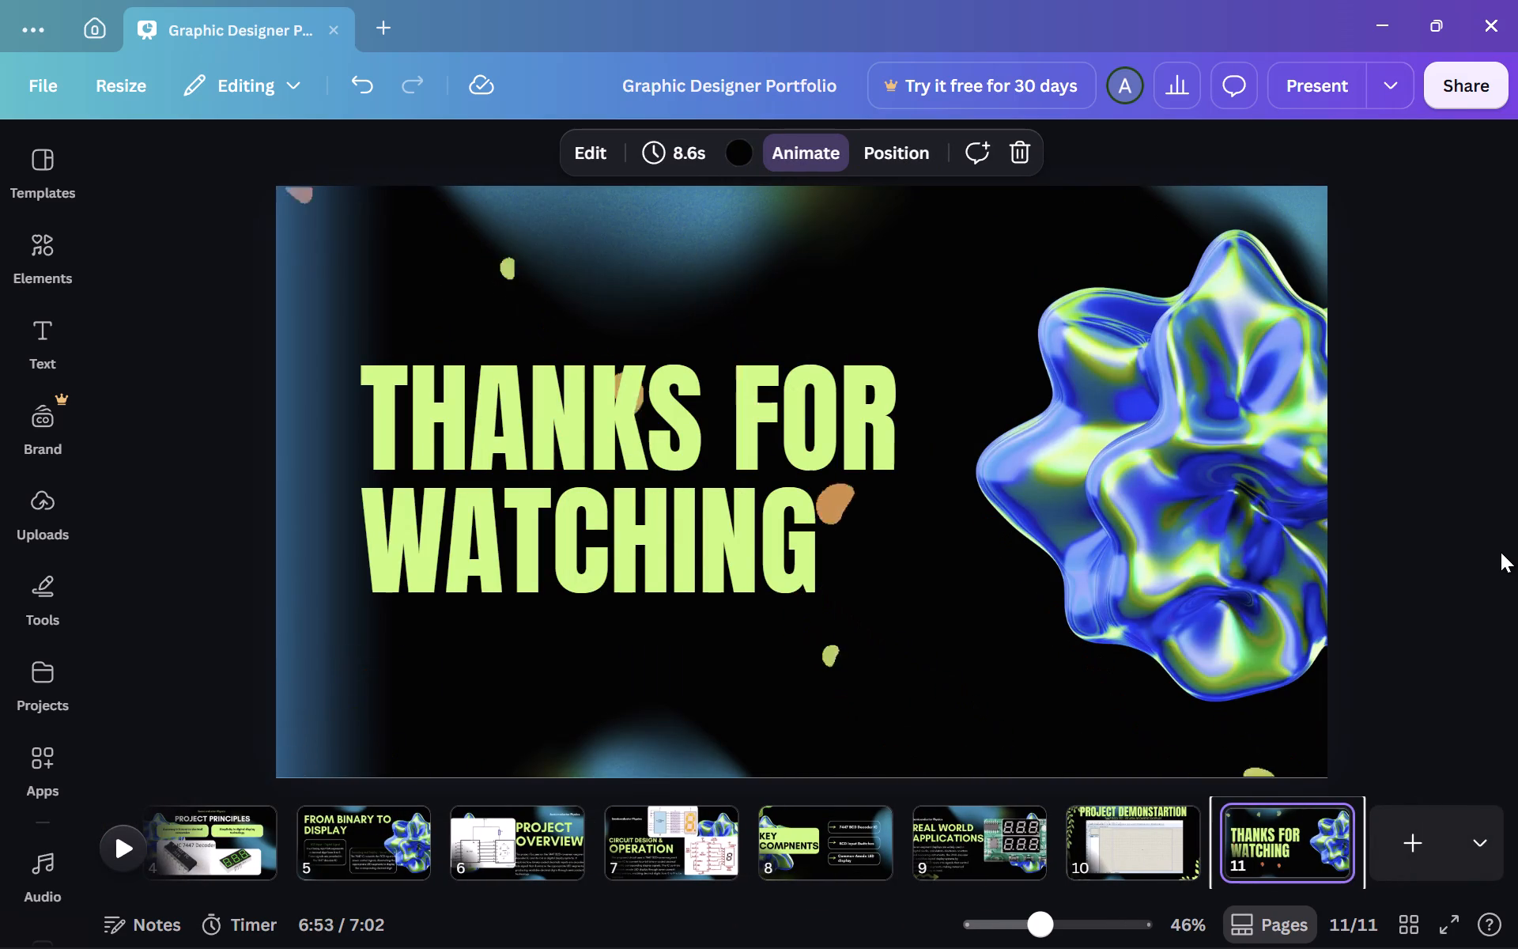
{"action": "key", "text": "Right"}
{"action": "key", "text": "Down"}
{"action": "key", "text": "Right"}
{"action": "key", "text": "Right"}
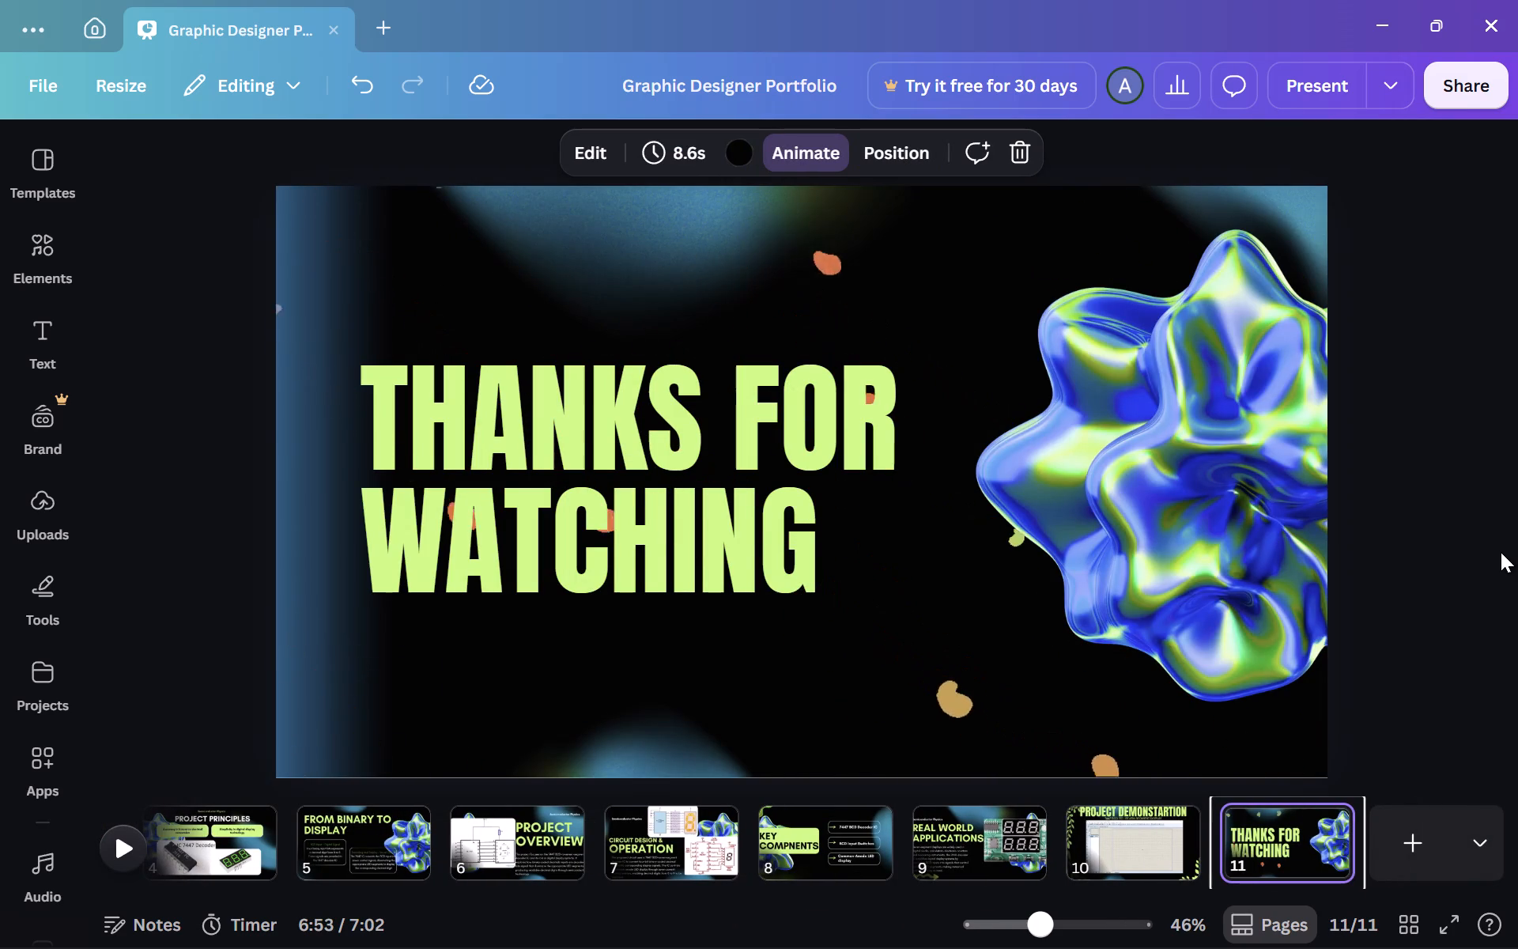